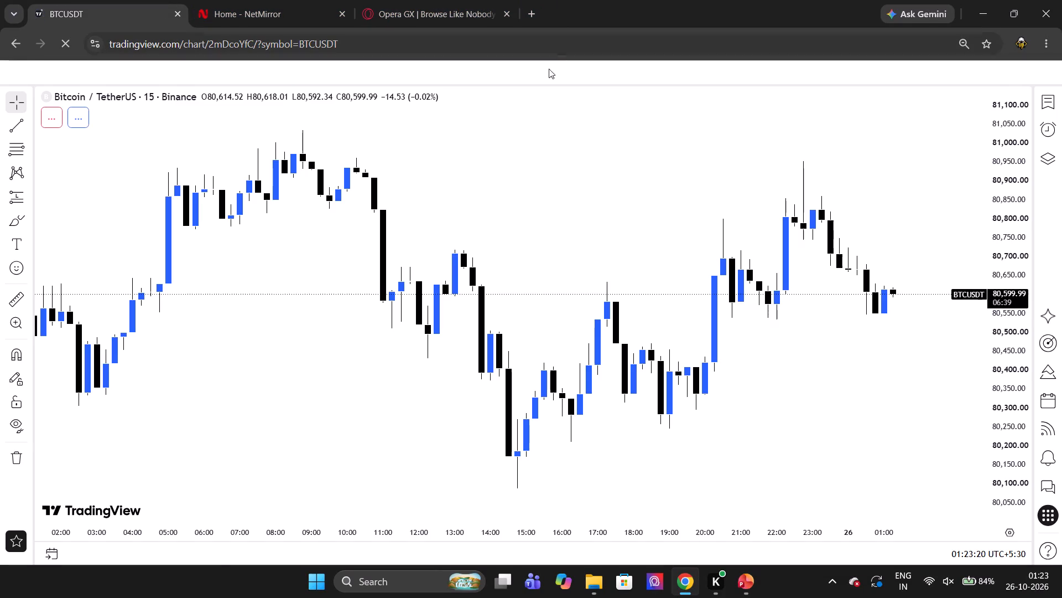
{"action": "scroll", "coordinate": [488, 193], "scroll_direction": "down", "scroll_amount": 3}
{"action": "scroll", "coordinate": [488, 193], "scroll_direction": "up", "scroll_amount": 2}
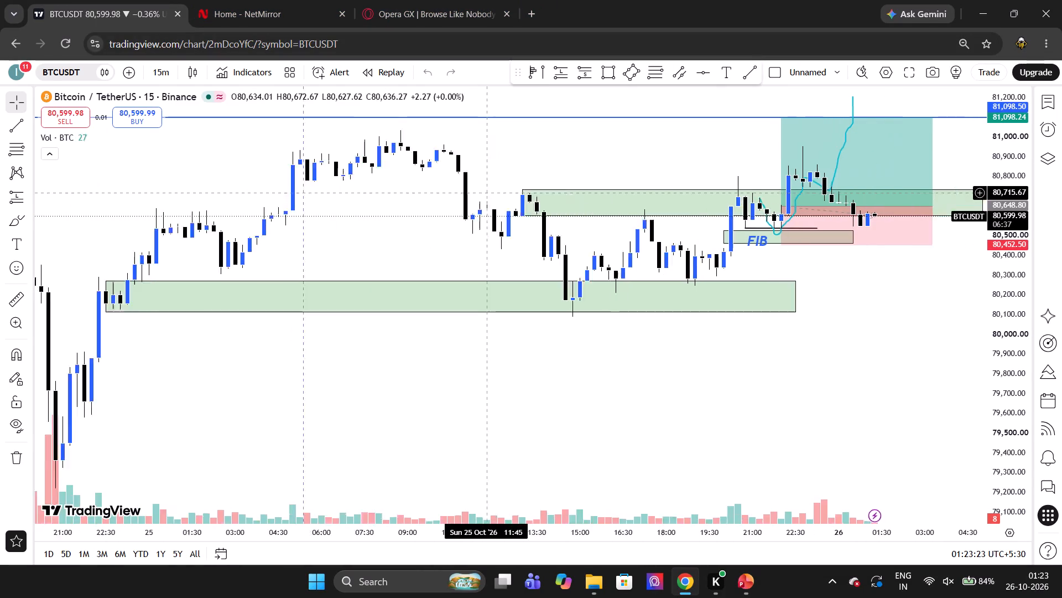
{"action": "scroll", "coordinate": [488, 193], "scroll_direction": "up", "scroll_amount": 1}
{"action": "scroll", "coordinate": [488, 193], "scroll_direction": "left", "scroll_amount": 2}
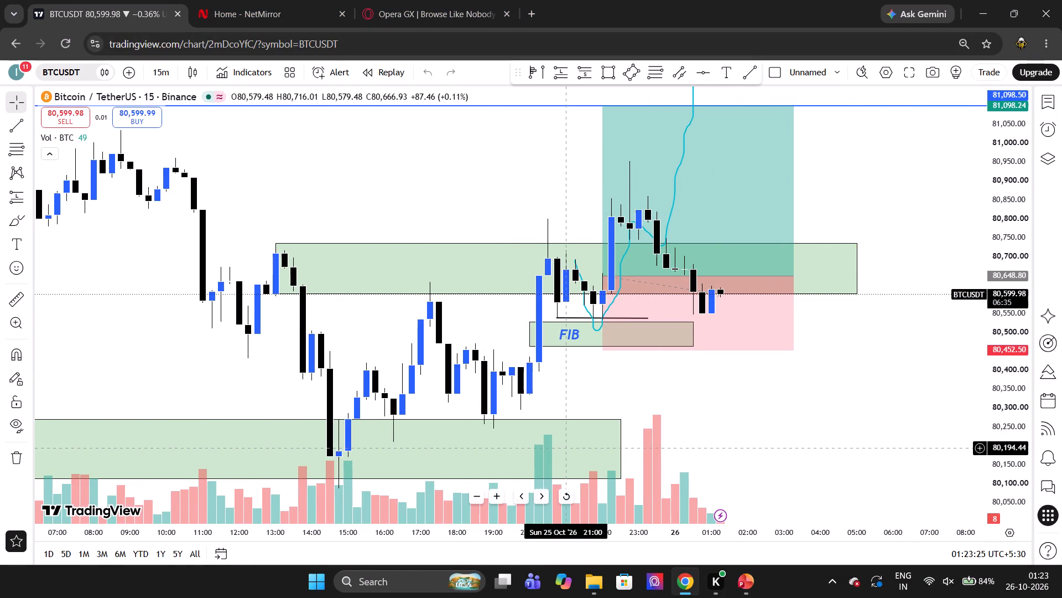
Close the BTCUSDT chart tab and bring up the Opera GX page tab.
{"action": "left_click", "coordinate": [178, 17]}
{"action": "left_click", "coordinate": [220, 0]}
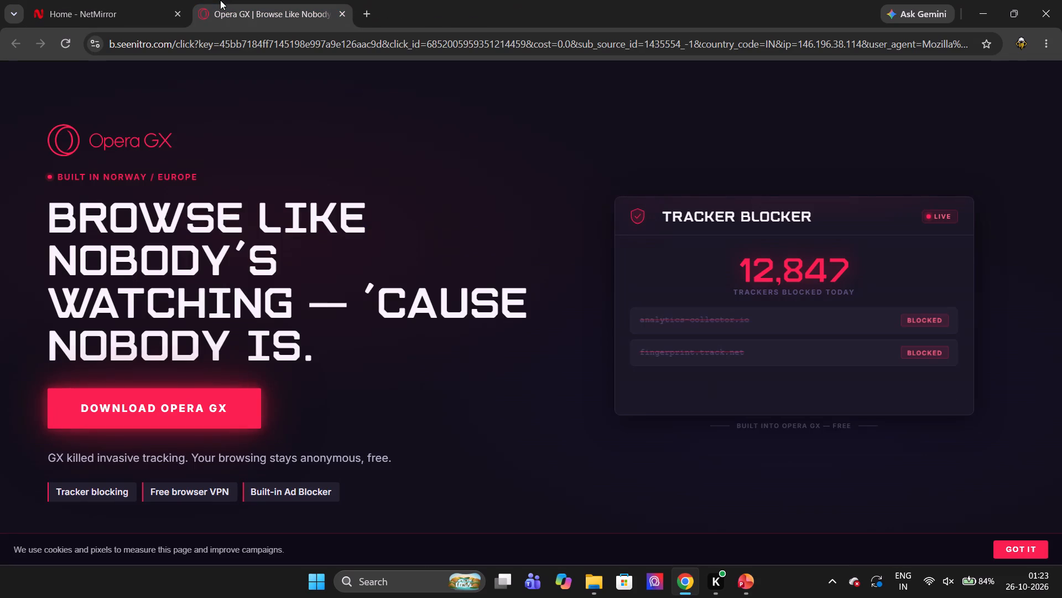
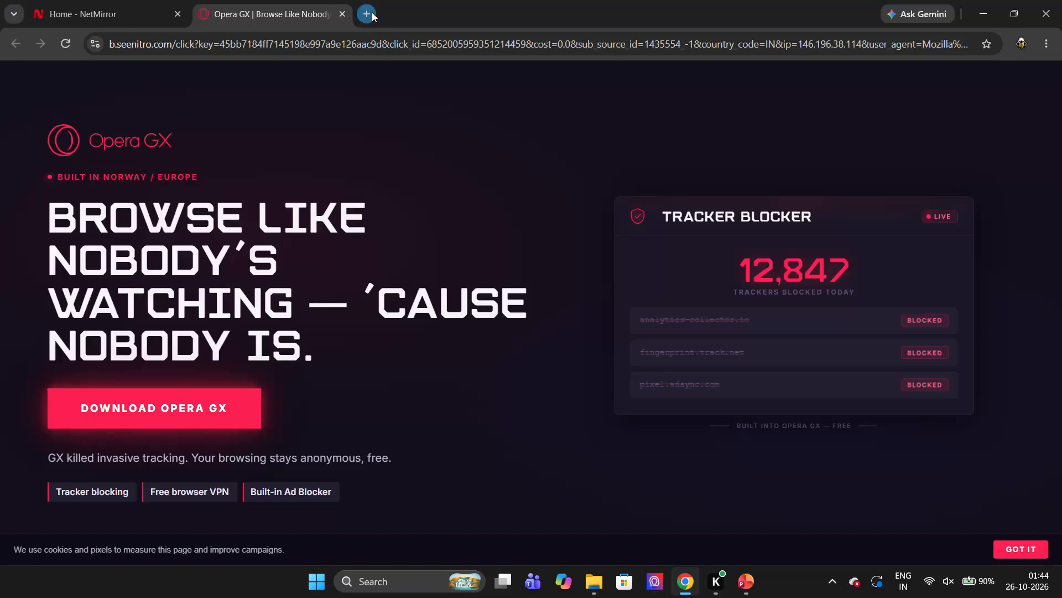
Search Google for "gocharting india" in the new tab.
{"action": "left_click", "coordinate": [405, 262]}
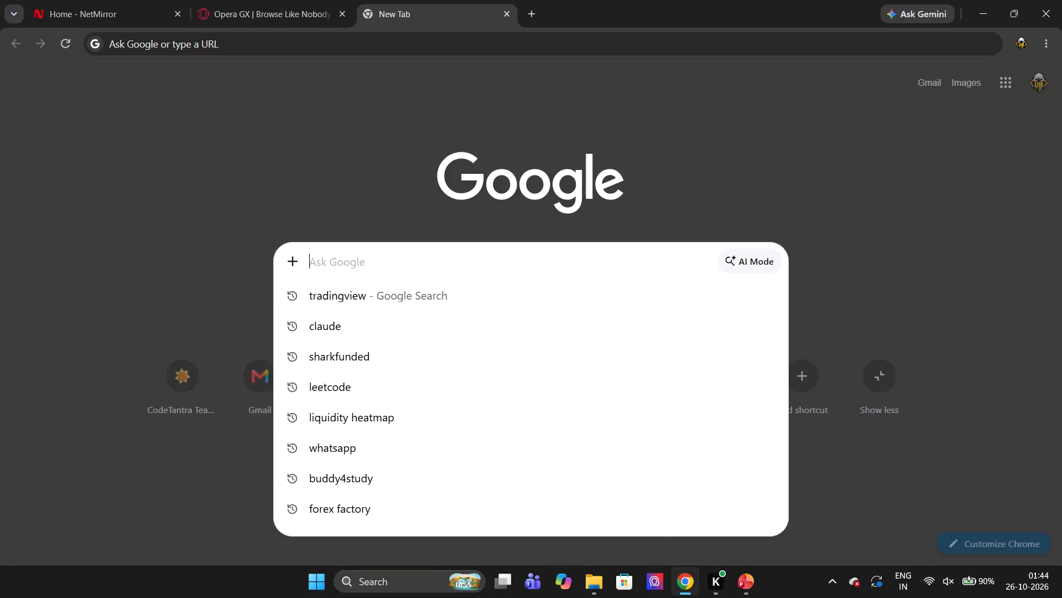
{"action": "type", "text": "go chart"}
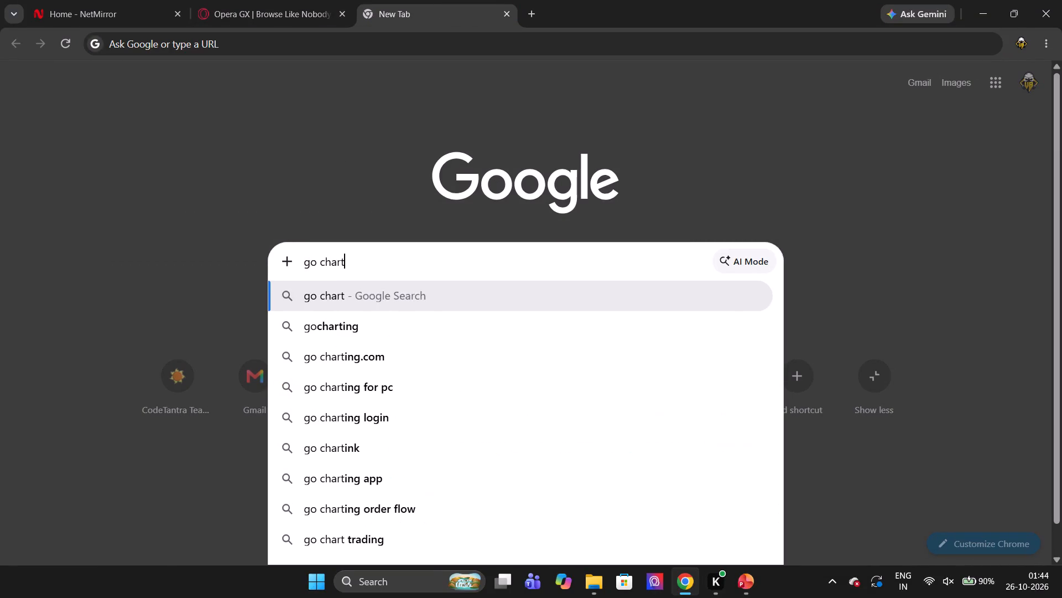
{"action": "key", "text": "Left"}
{"action": "key", "text": "Down"}
{"action": "key", "text": "space"}
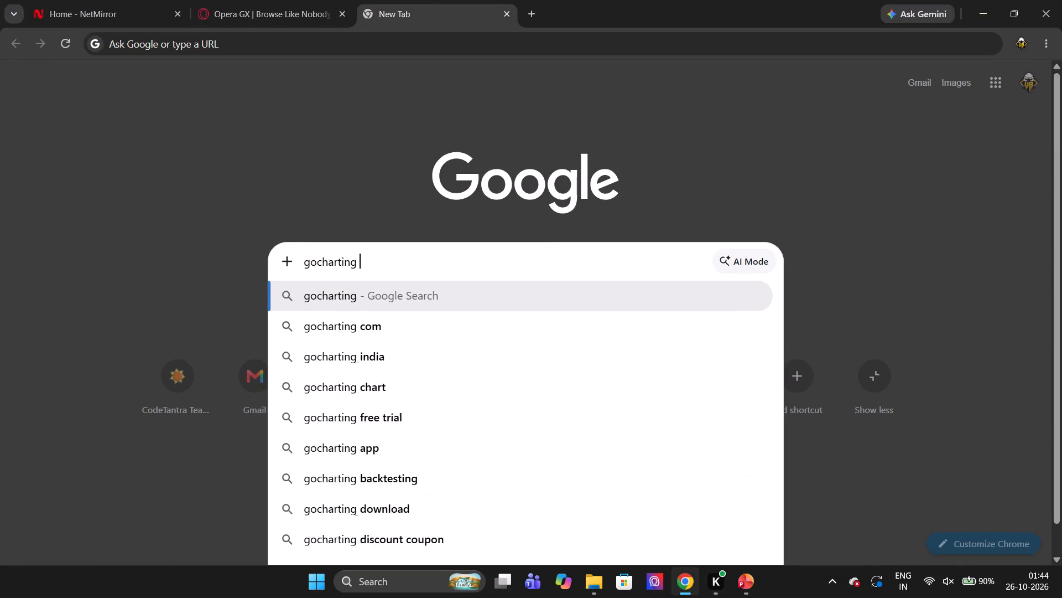
{"action": "key", "text": "Down"}
{"action": "key", "text": "Down"}
{"action": "key", "text": "Return"}
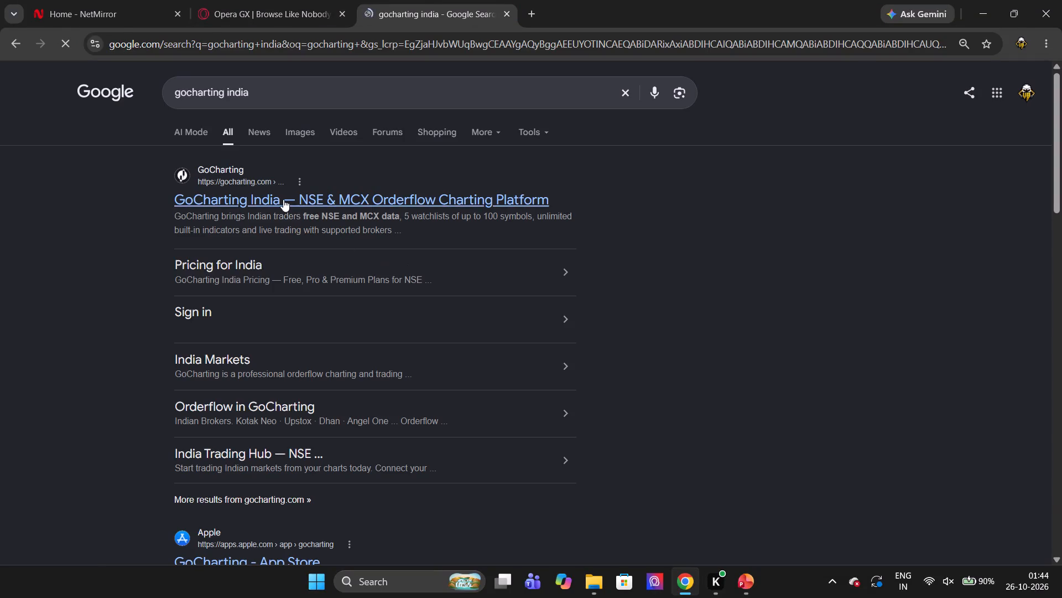
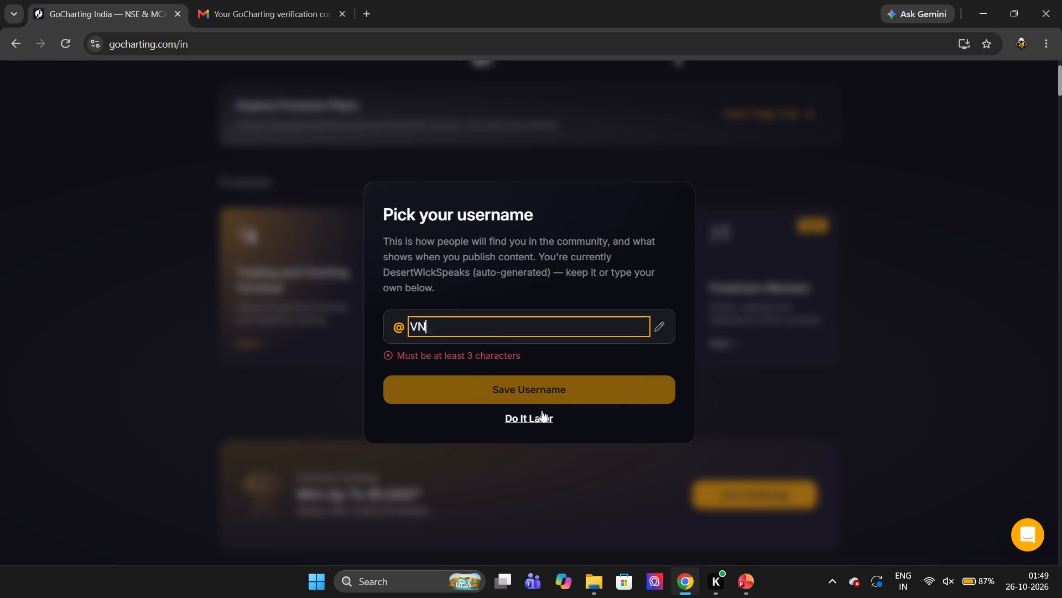
Save the new username in the username prompt.
{"action": "left_click", "coordinate": [584, 393]}
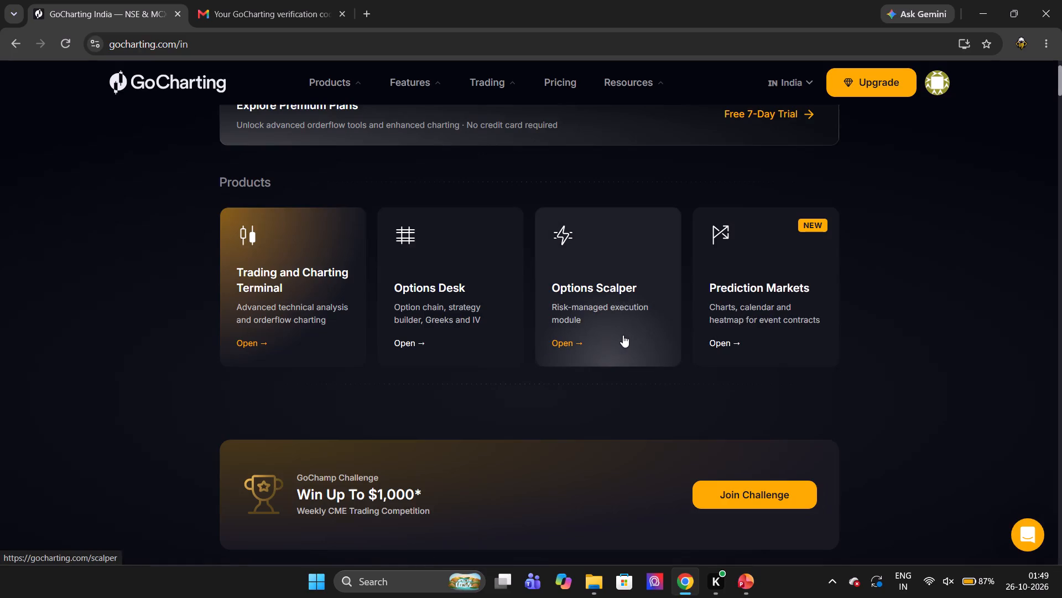
Open the Prediction Markets product and browse its Crypto and Finance categories.
{"action": "scroll", "coordinate": [619, 338], "scroll_direction": "down", "scroll_amount": 1}
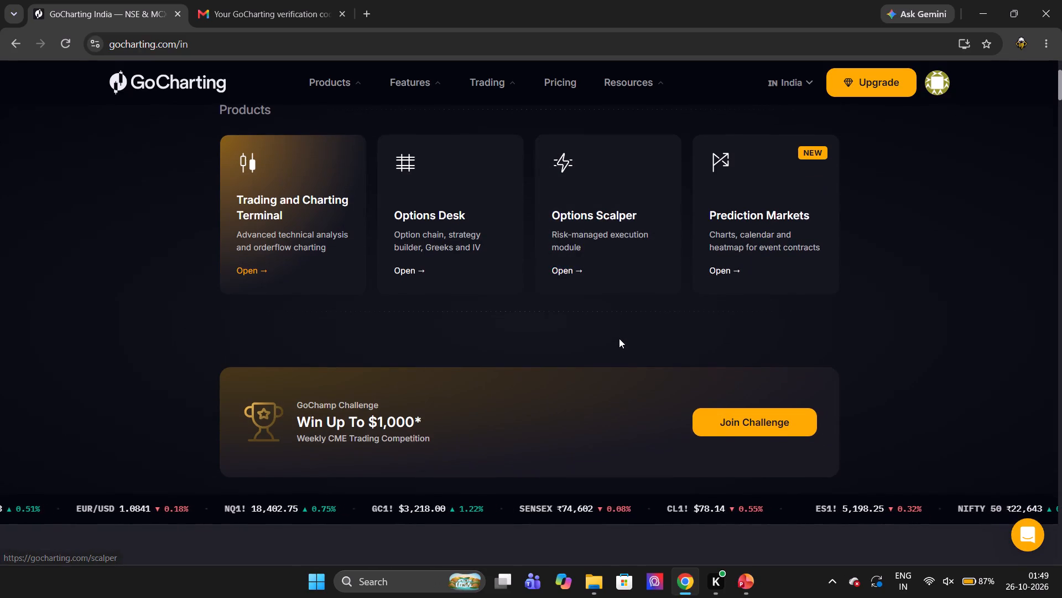
{"action": "scroll", "coordinate": [517, 326], "scroll_direction": "up", "scroll_amount": 2}
{"action": "scroll", "coordinate": [517, 326], "scroll_direction": "down", "scroll_amount": 1}
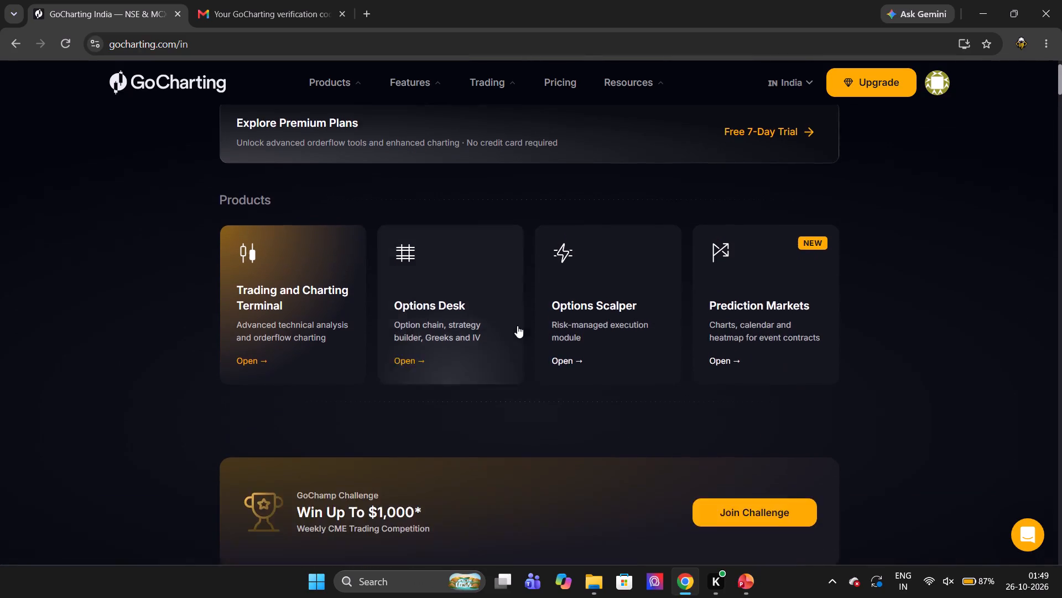
{"action": "scroll", "coordinate": [517, 326], "scroll_direction": "down", "scroll_amount": 1}
{"action": "left_click", "coordinate": [747, 343]}
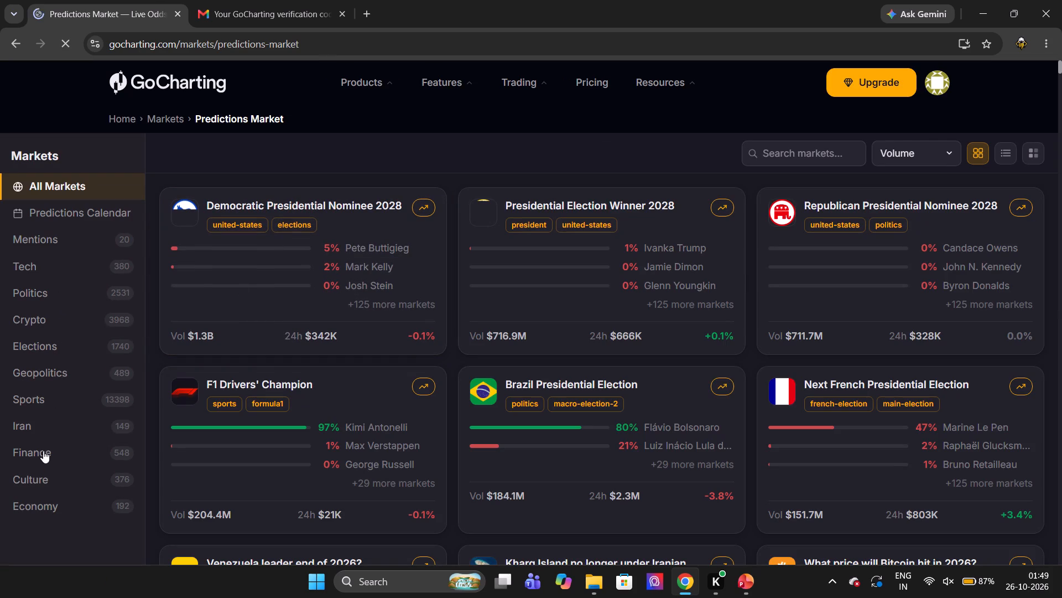
{"action": "left_click", "coordinate": [54, 316]}
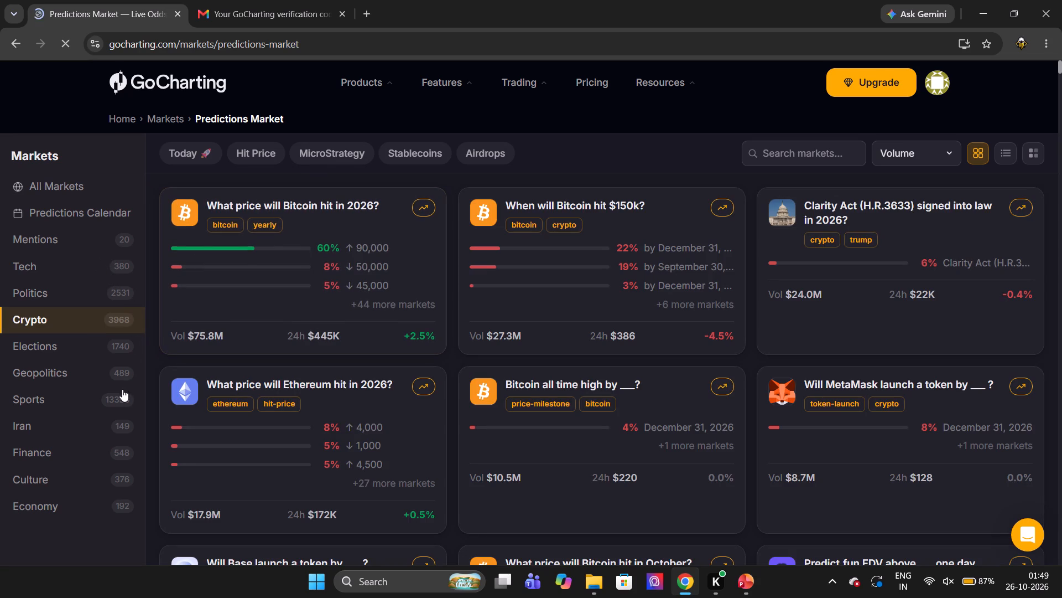
{"action": "left_click", "coordinate": [63, 454]}
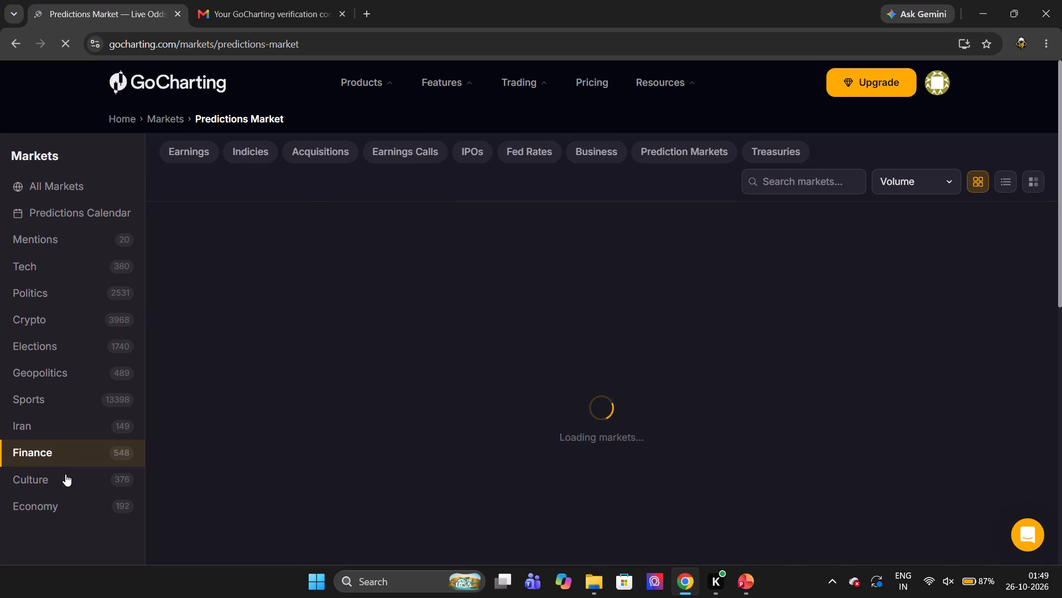
{"action": "left_click", "coordinate": [62, 322]}
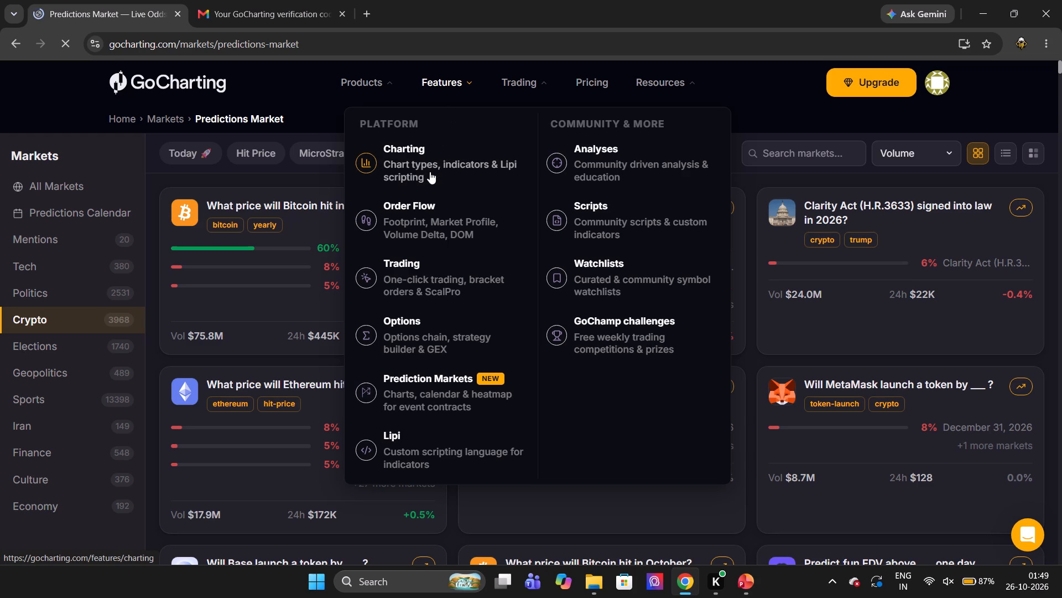
Open the Charting features page and launch the trading terminal from its Start Trading Free link.
{"action": "left_click", "coordinate": [430, 172]}
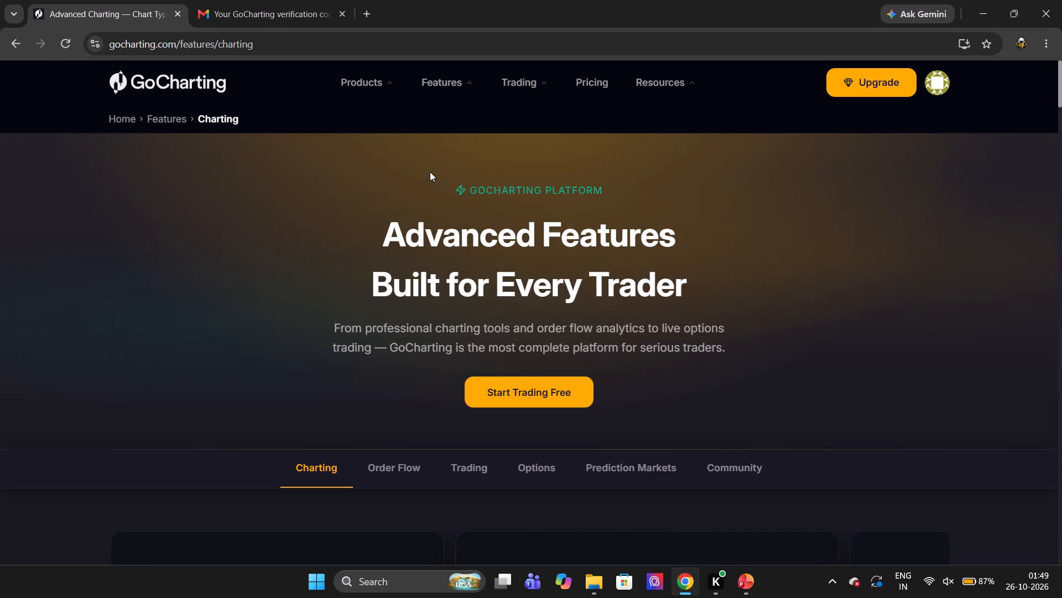
{"action": "scroll", "coordinate": [521, 386], "scroll_direction": "down", "scroll_amount": 2}
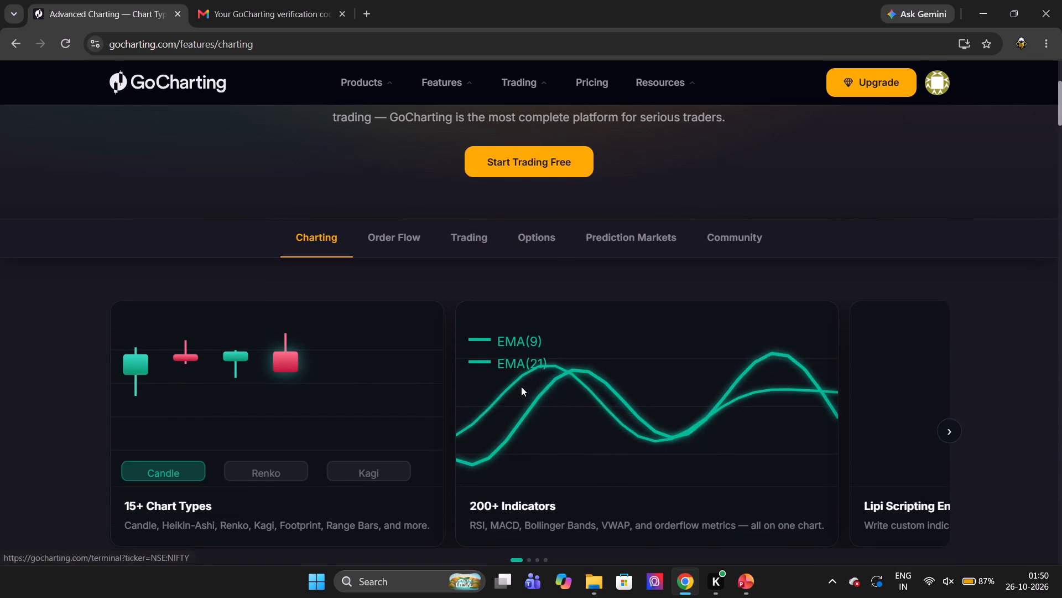
{"action": "scroll", "coordinate": [521, 386], "scroll_direction": "up", "scroll_amount": 2}
{"action": "left_click", "coordinate": [548, 338]}
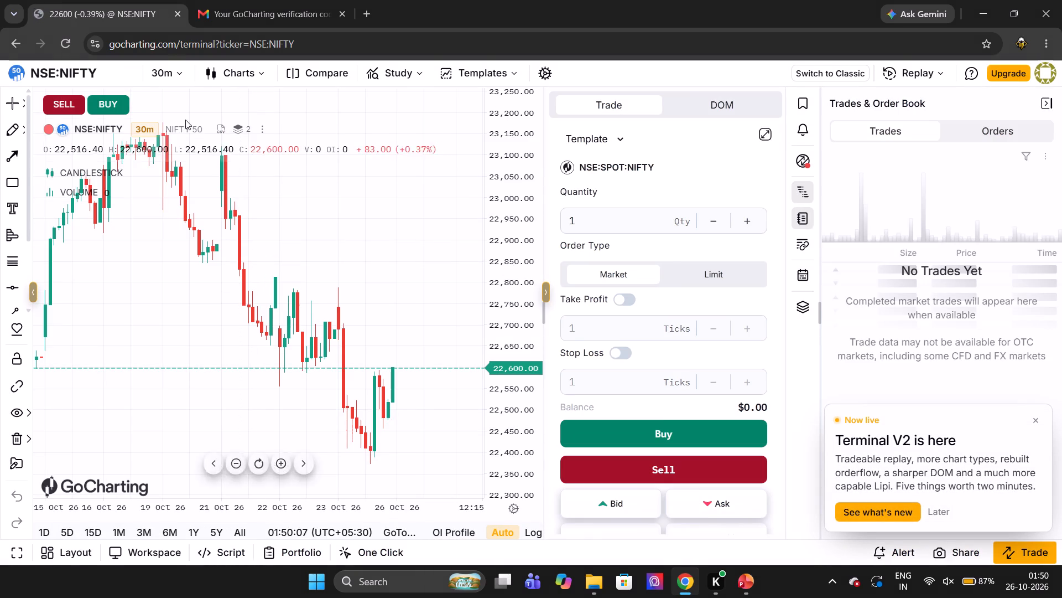
Close the Trades & Order Book pane to give the NIFTY chart more room.
{"action": "scroll", "coordinate": [251, 230], "scroll_direction": "down", "scroll_amount": 1}
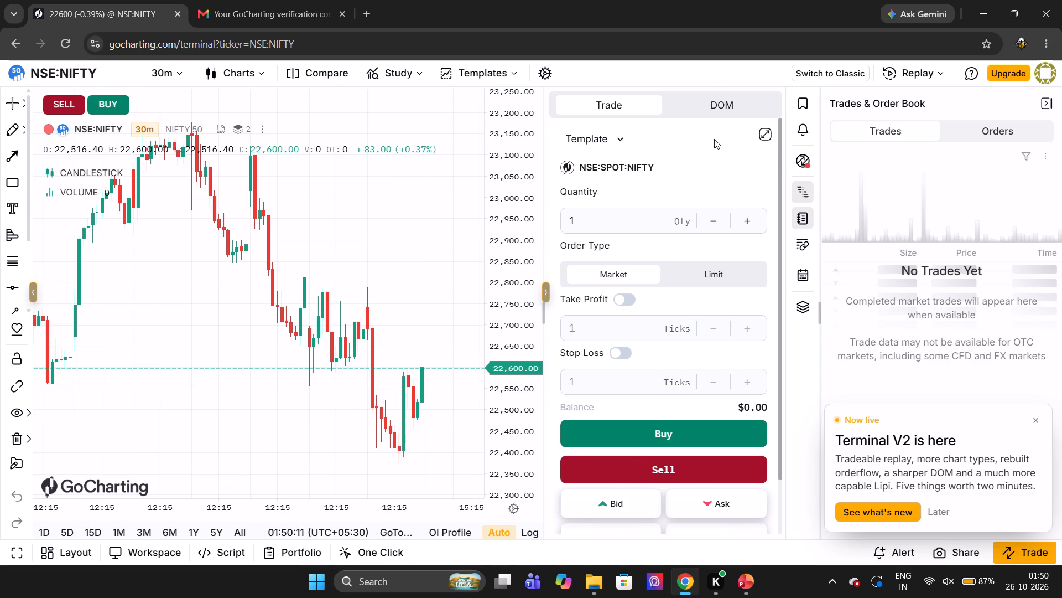
{"action": "left_click_drag", "start_coordinate": [714, 139], "coordinate": [884, 190]}
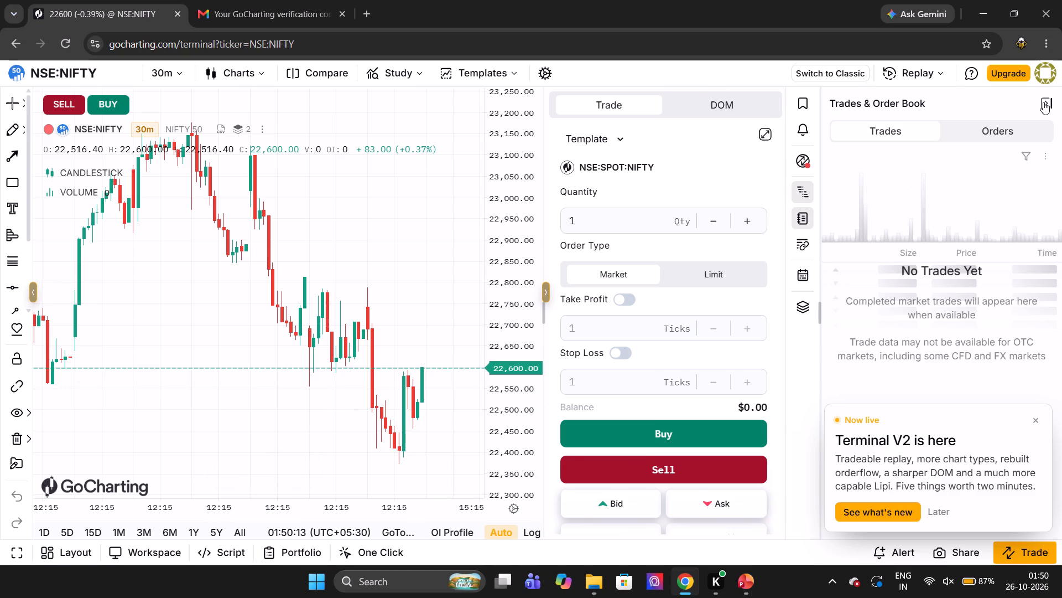
{"action": "left_click", "coordinate": [1043, 102]}
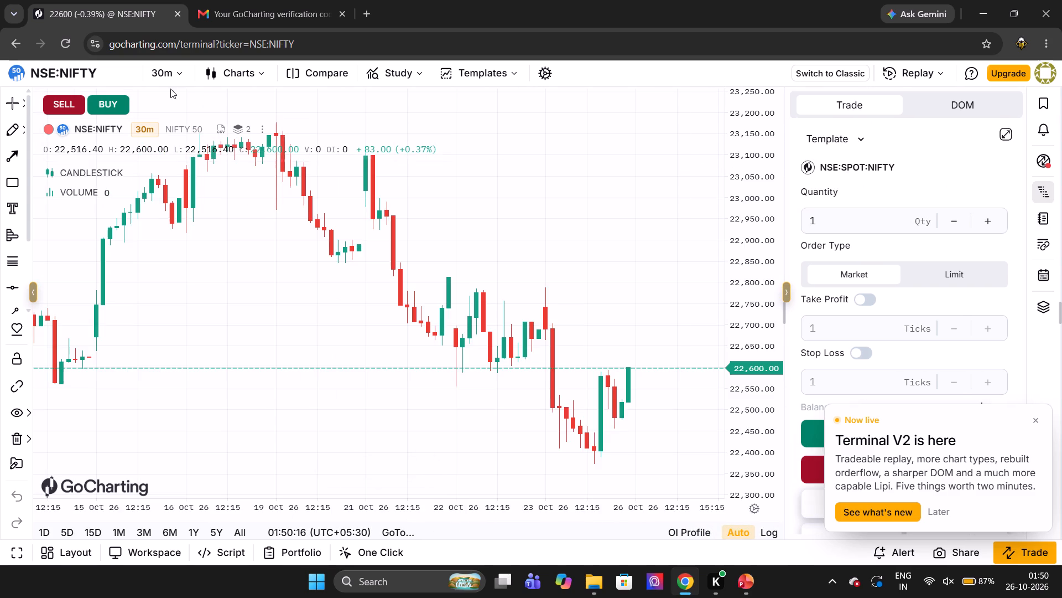
Search the symbols for XAUUSD and load the Pepperstone Gold vs US Dollar chart.
{"action": "left_click", "coordinate": [85, 70]}
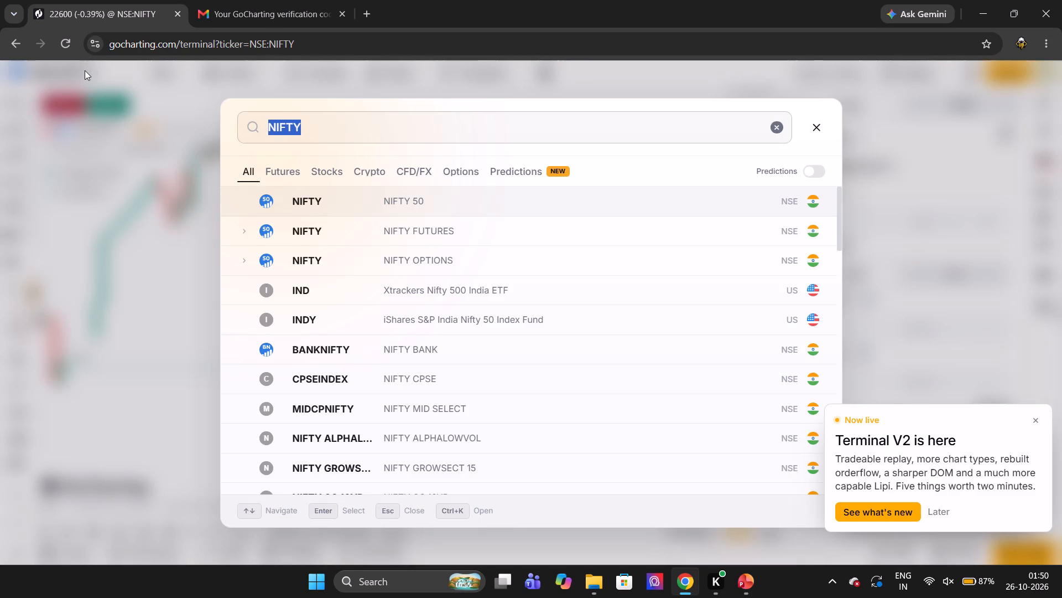
{"action": "type", "text": "xau"}
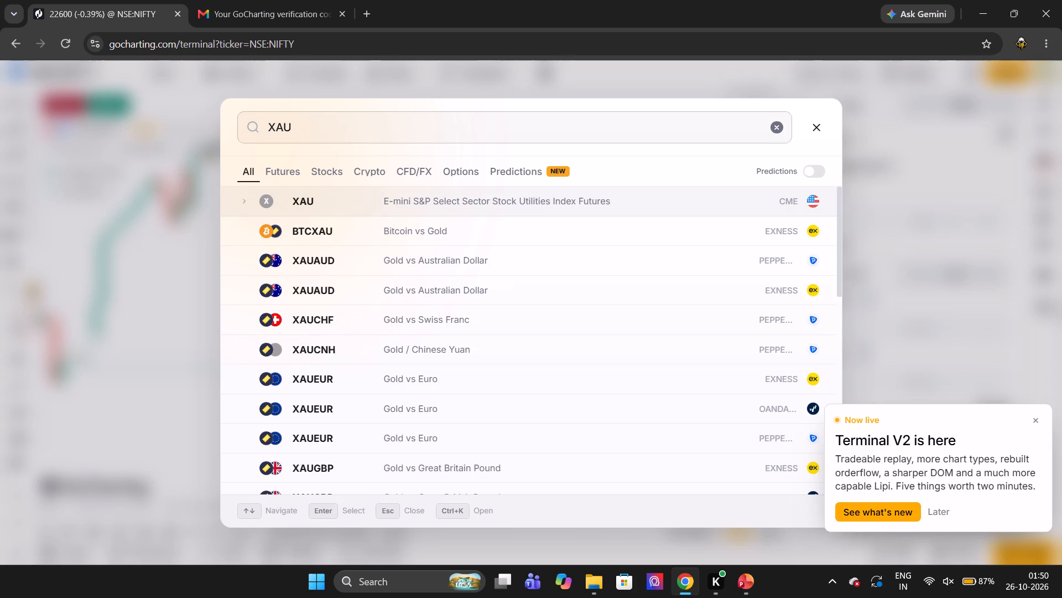
{"action": "type", "text": "usd"}
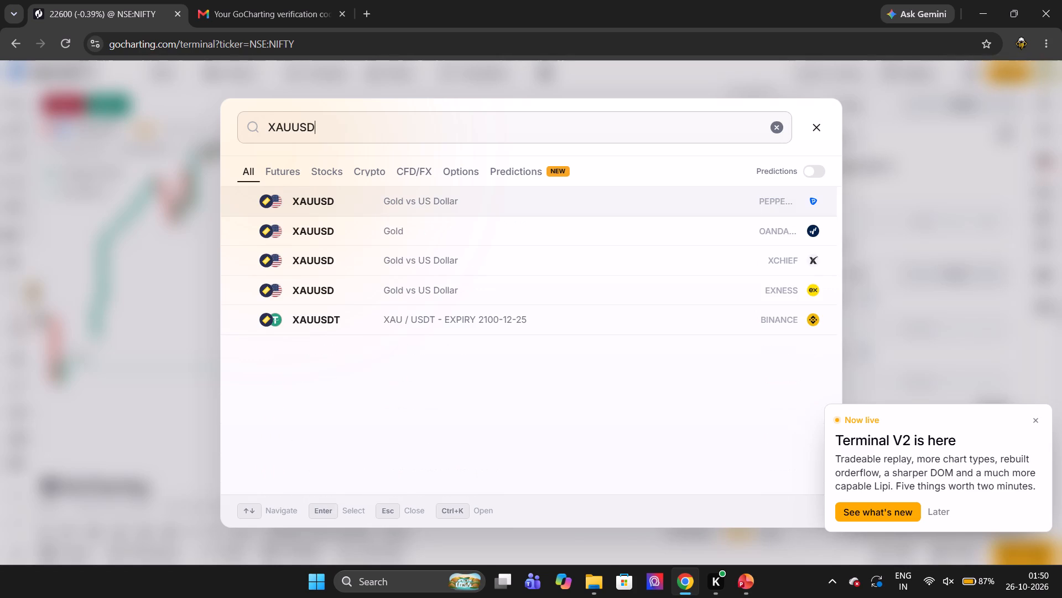
{"action": "key", "text": "Return"}
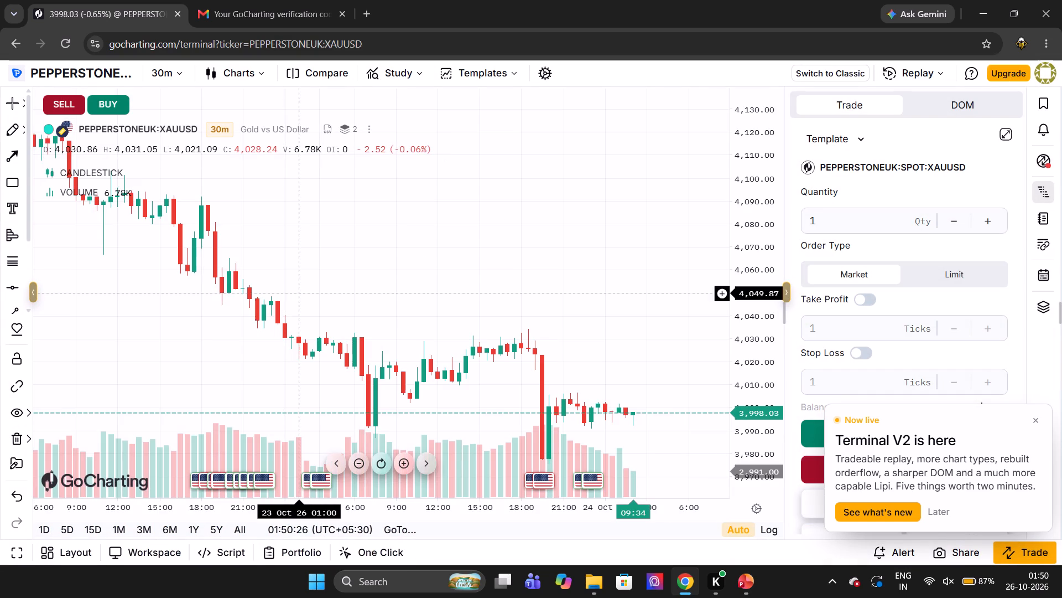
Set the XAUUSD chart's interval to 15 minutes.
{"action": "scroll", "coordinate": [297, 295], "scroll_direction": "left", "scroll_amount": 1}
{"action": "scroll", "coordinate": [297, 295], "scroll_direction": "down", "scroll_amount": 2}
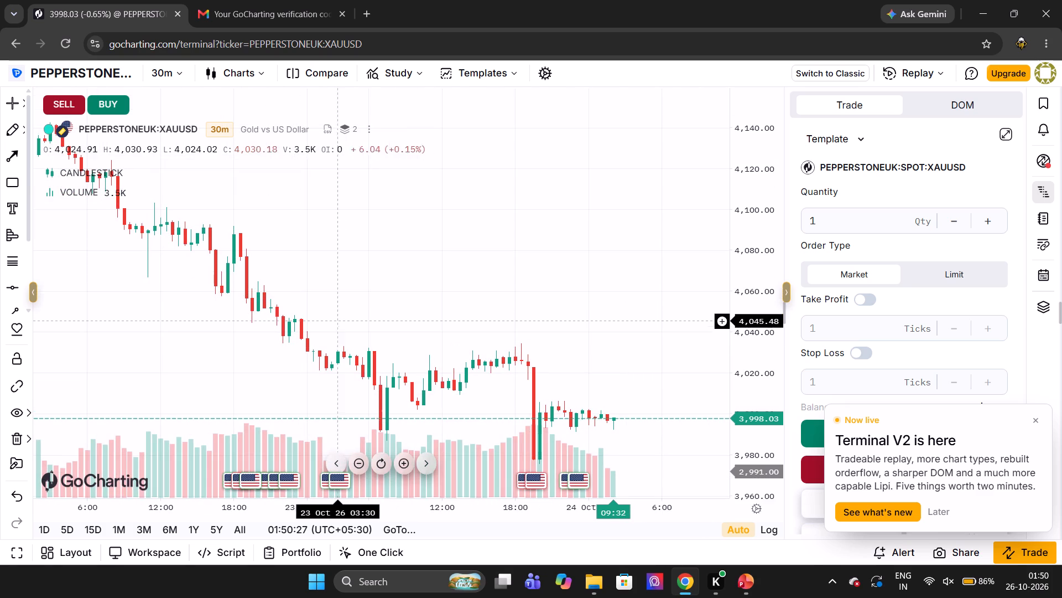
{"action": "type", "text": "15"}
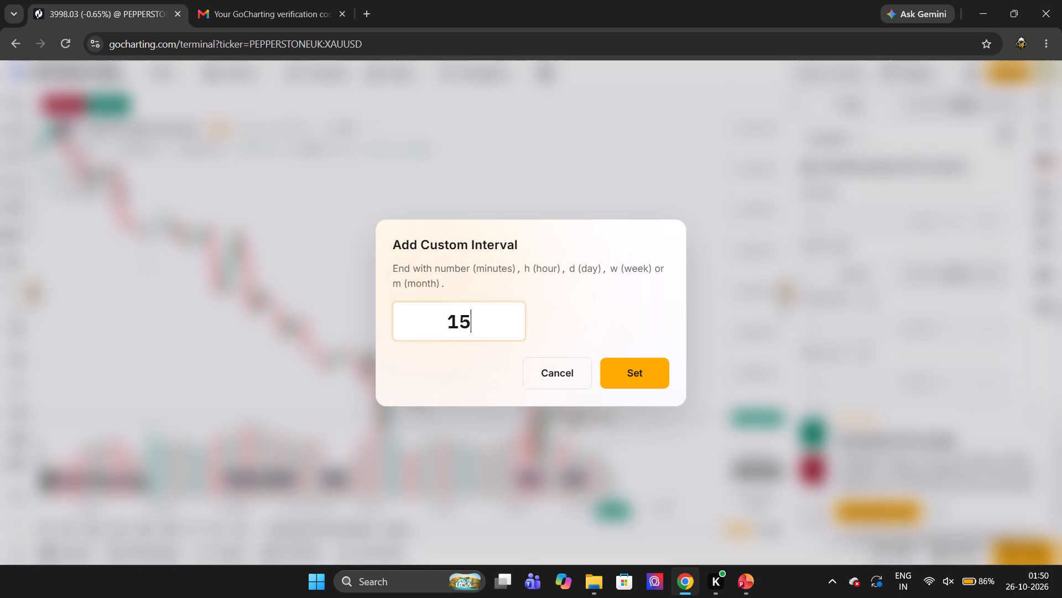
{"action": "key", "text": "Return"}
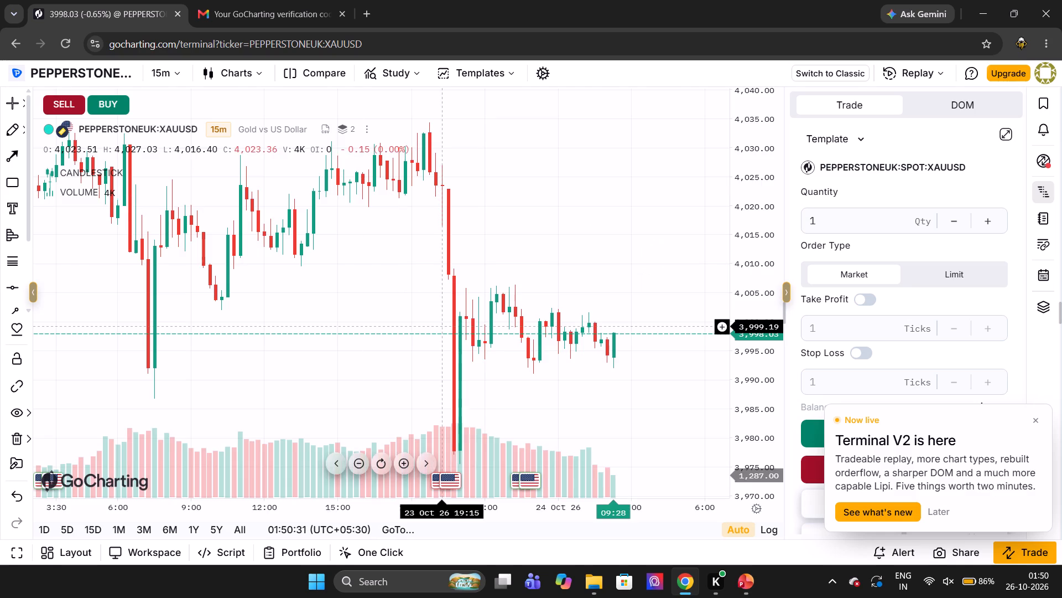
Set the XAUUSD chart's interval to 1 day.
{"action": "scroll", "coordinate": [443, 326], "scroll_direction": "left", "scroll_amount": 1}
{"action": "scroll", "coordinate": [502, 311], "scroll_direction": "left", "scroll_amount": 1}
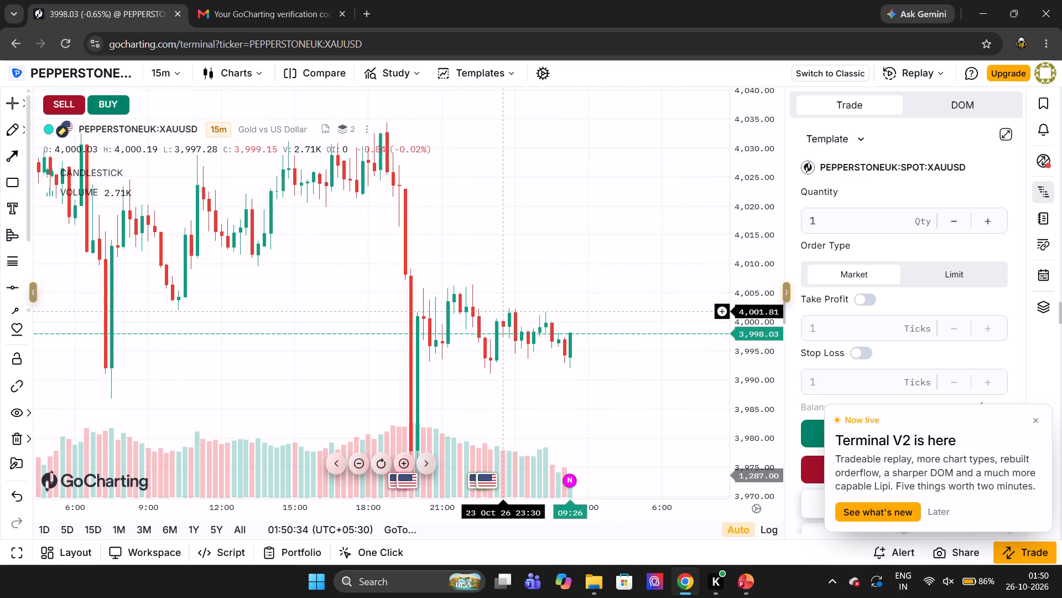
{"action": "scroll", "coordinate": [502, 311], "scroll_direction": "left", "scroll_amount": 1}
{"action": "scroll", "coordinate": [502, 311], "scroll_direction": "down", "scroll_amount": 3}
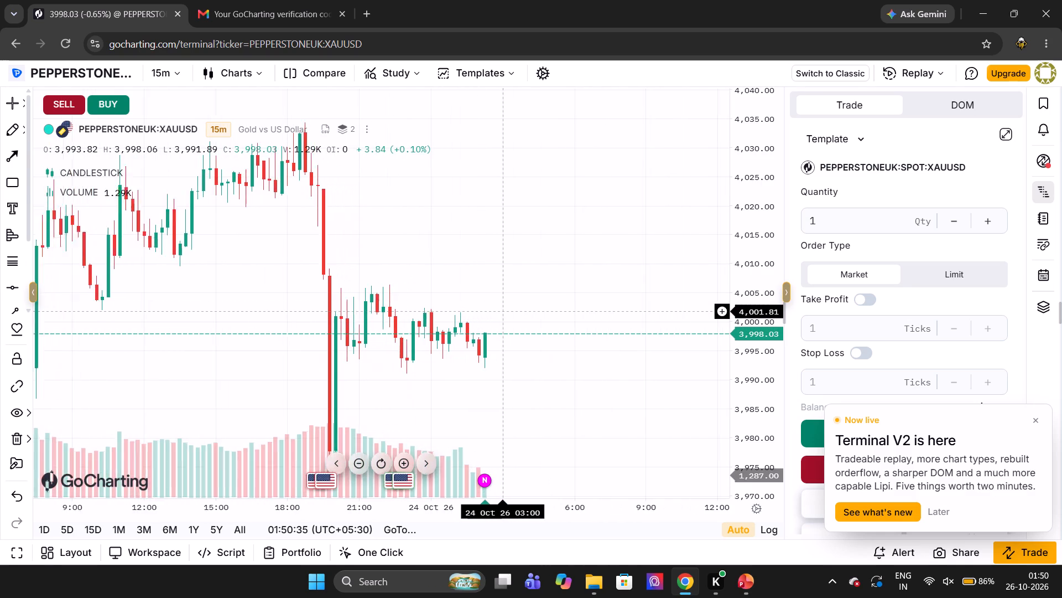
{"action": "scroll", "coordinate": [502, 311], "scroll_direction": "down", "scroll_amount": 1}
{"action": "type", "text": "1d"}
{"action": "key", "text": "Return"}
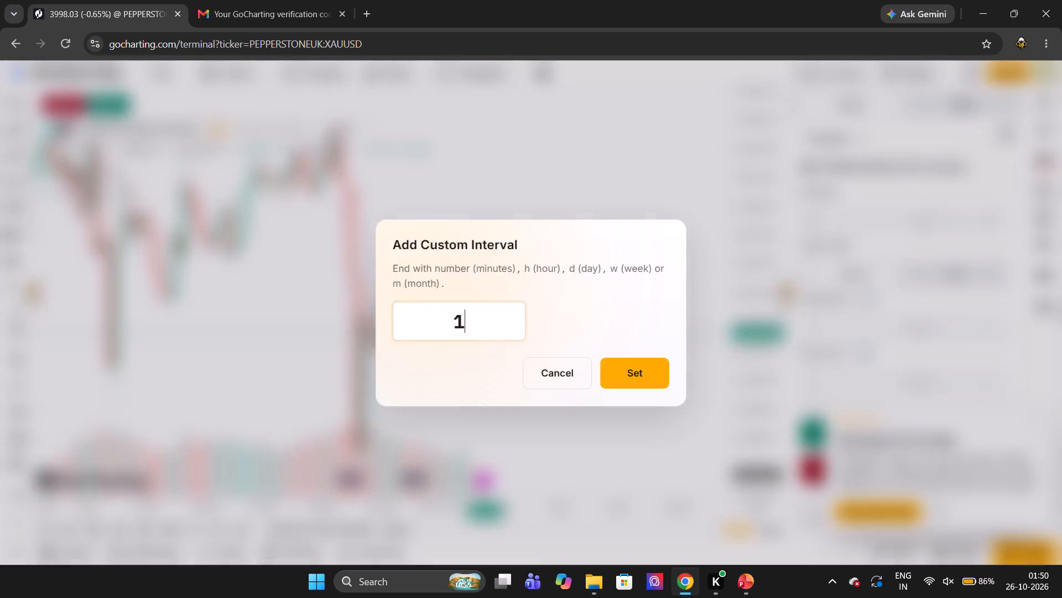
Dismiss the Terminal V2 announcement covering the order form.
{"action": "scroll", "coordinate": [472, 323], "scroll_direction": "down", "scroll_amount": 2}
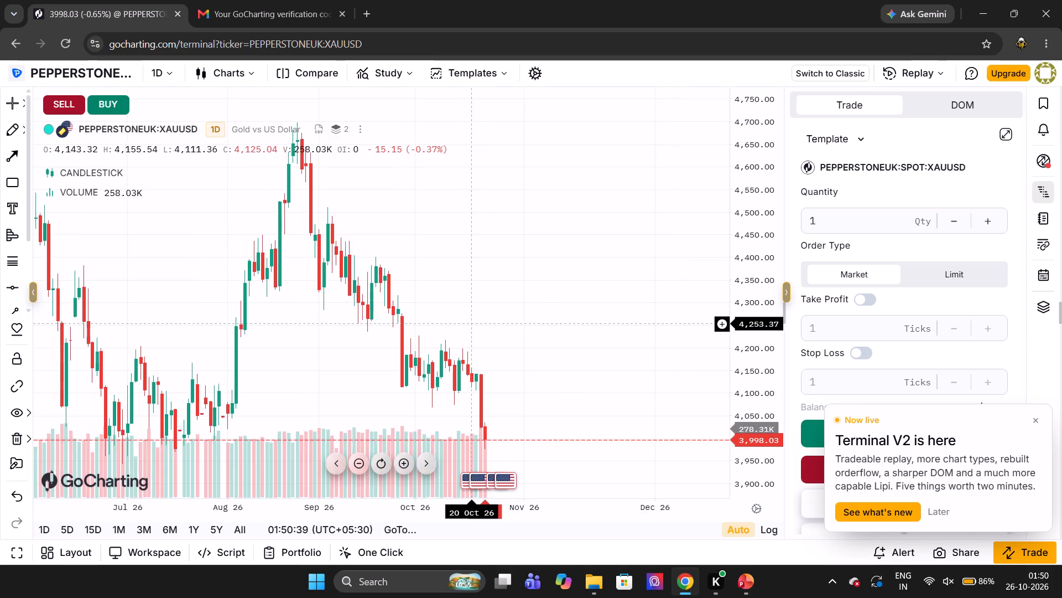
{"action": "scroll", "coordinate": [472, 323], "scroll_direction": "right", "scroll_amount": 2}
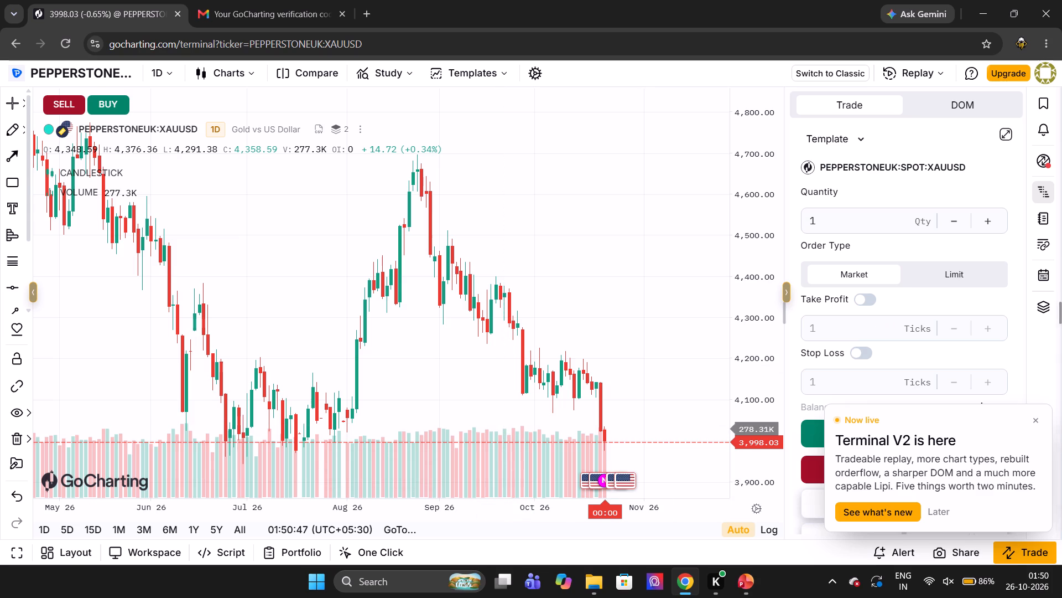
{"action": "left_click", "coordinate": [1035, 427]}
{"action": "left_click", "coordinate": [1035, 424]}
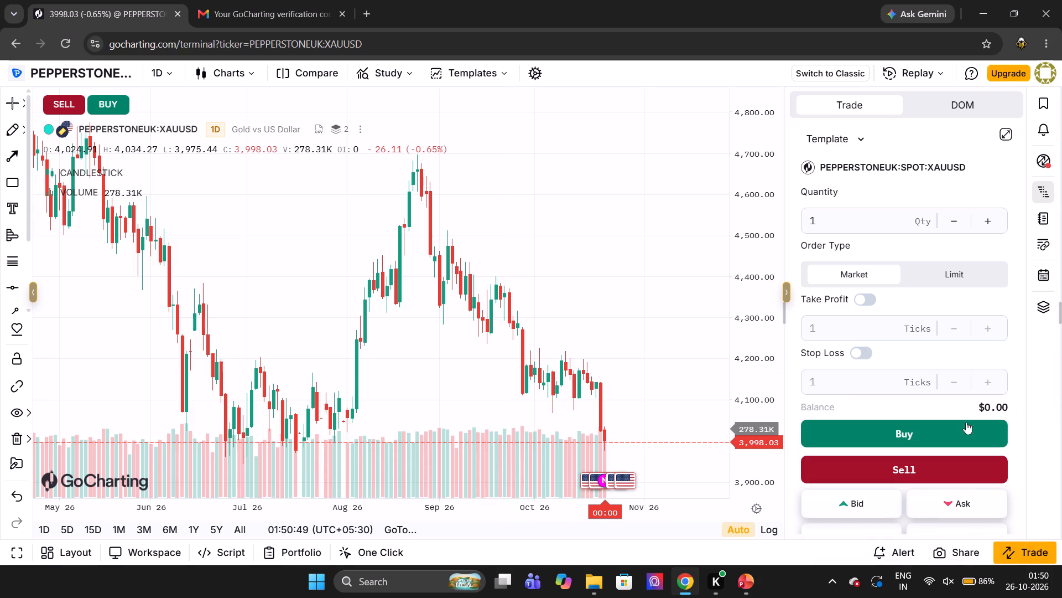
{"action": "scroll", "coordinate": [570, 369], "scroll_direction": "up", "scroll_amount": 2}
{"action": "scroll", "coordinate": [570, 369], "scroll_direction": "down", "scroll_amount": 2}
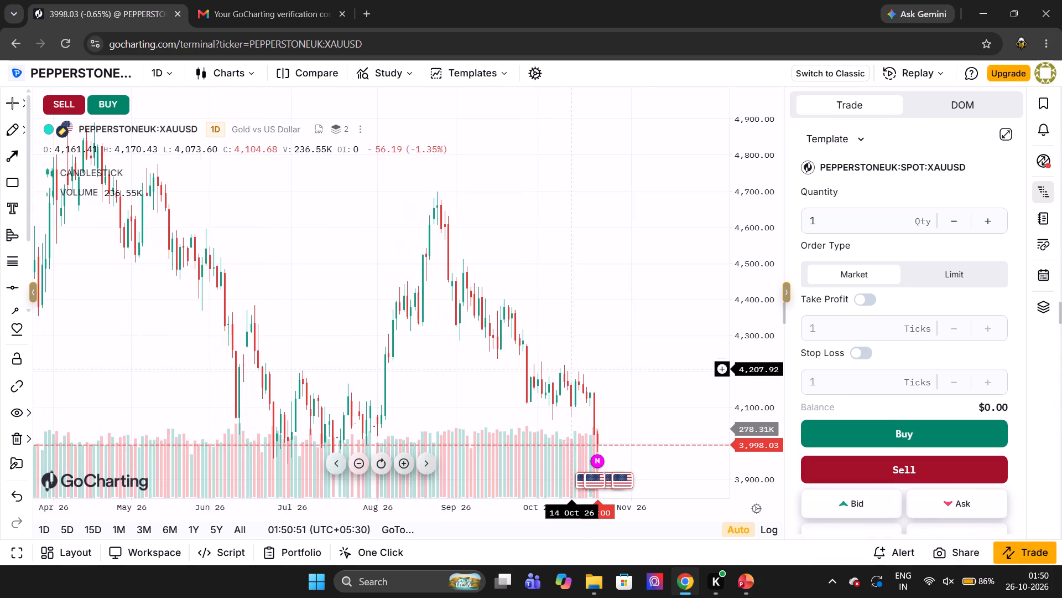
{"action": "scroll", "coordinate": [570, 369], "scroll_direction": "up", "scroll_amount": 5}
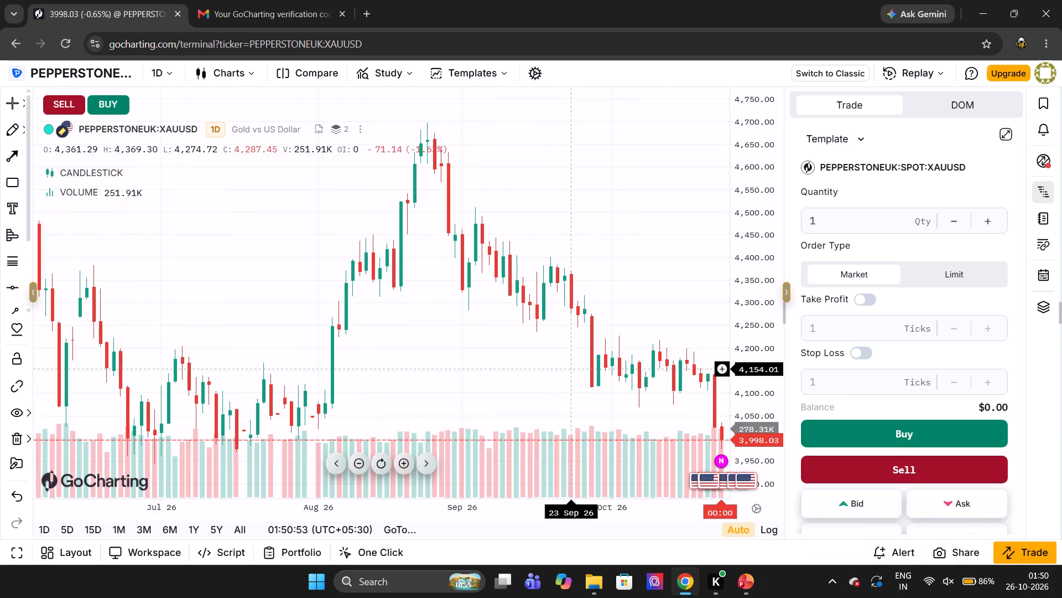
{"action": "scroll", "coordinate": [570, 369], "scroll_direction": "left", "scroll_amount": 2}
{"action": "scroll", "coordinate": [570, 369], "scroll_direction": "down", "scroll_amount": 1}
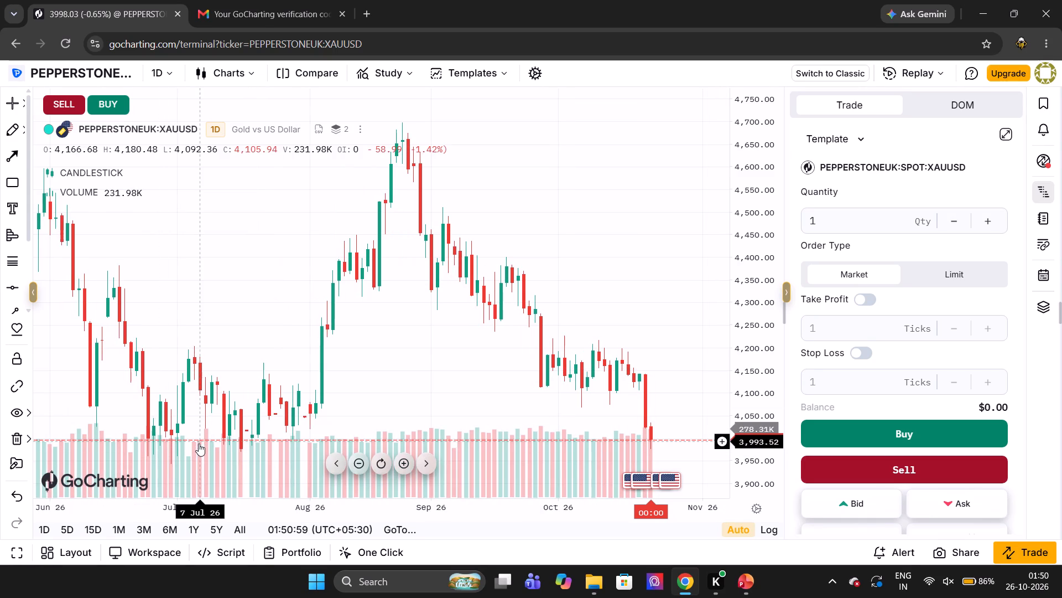
Choose another cursor type from the cursor tools and try it on the chart.
{"action": "left_click", "coordinate": [13, 105]}
{"action": "left_click", "coordinate": [93, 178]}
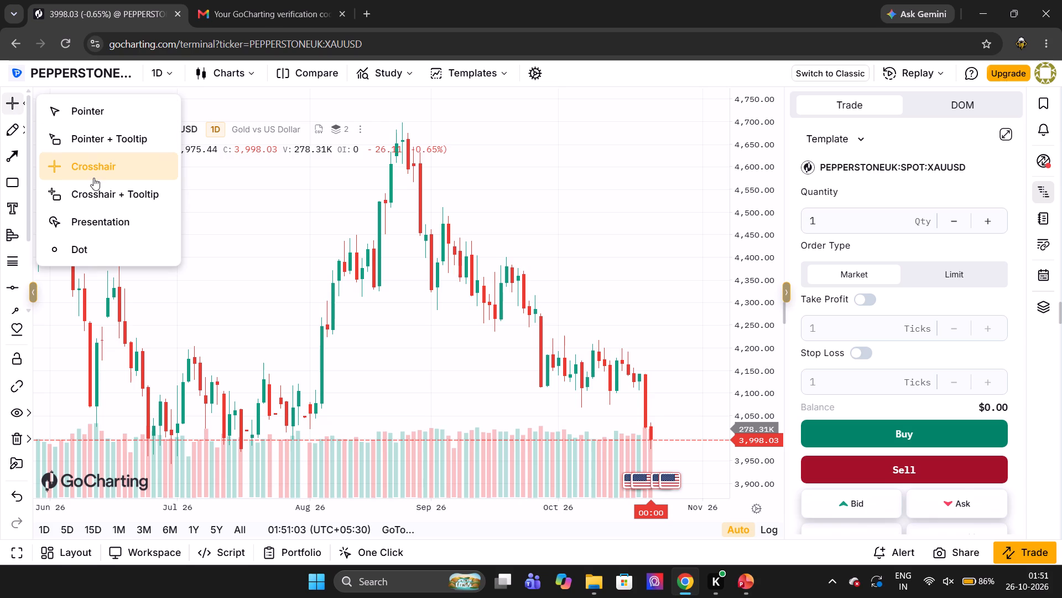
{"action": "left_click", "coordinate": [172, 465]}
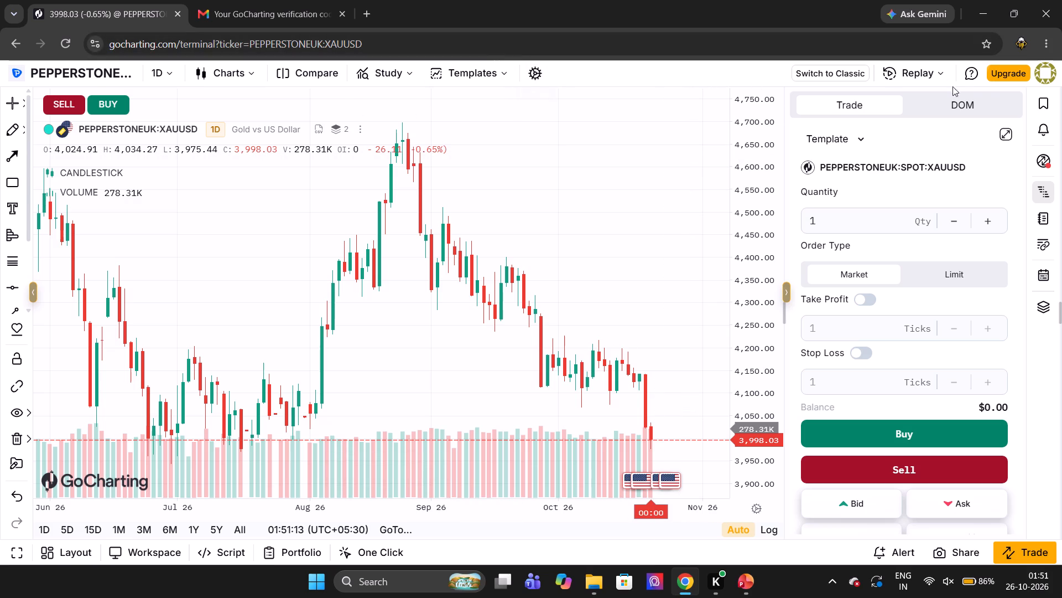
Detach the trading form into a floating Trading Panel and close it, leaving the chart full width.
{"action": "left_click", "coordinate": [1008, 129]}
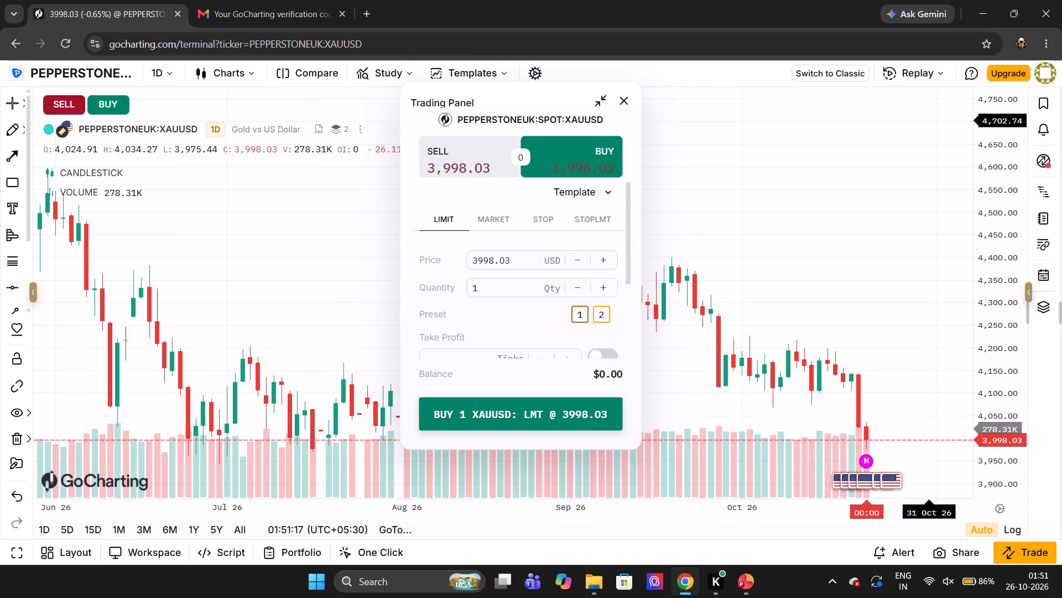
{"action": "left_click", "coordinate": [628, 98]}
Examine the daily XAUUSD candles from about May to October 2026, including the July lows and the latest bars.
{"action": "scroll", "coordinate": [755, 229], "scroll_direction": "down", "scroll_amount": 1}
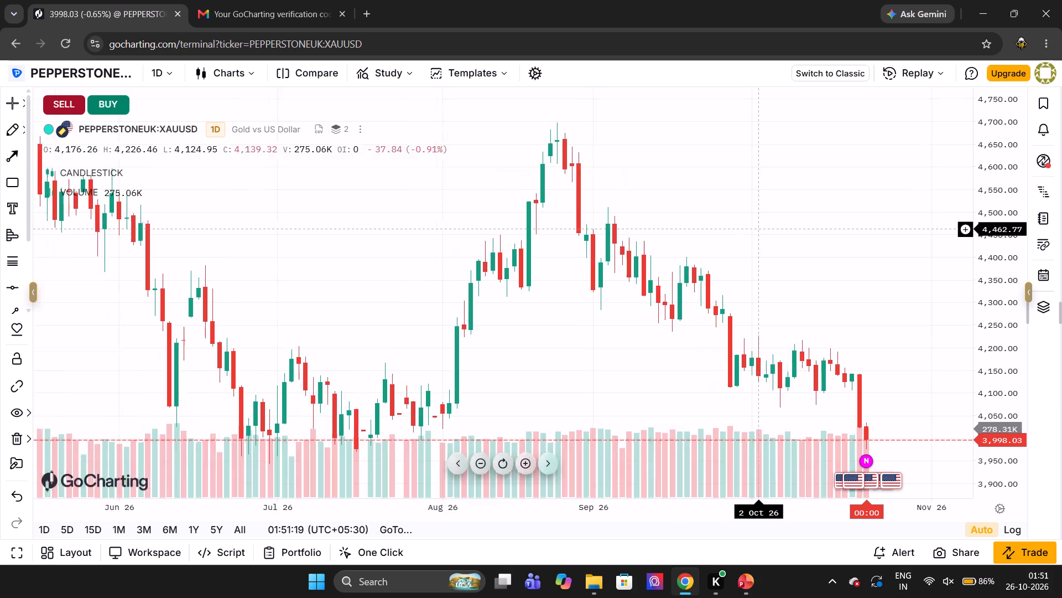
{"action": "scroll", "coordinate": [755, 229], "scroll_direction": "down", "scroll_amount": 1}
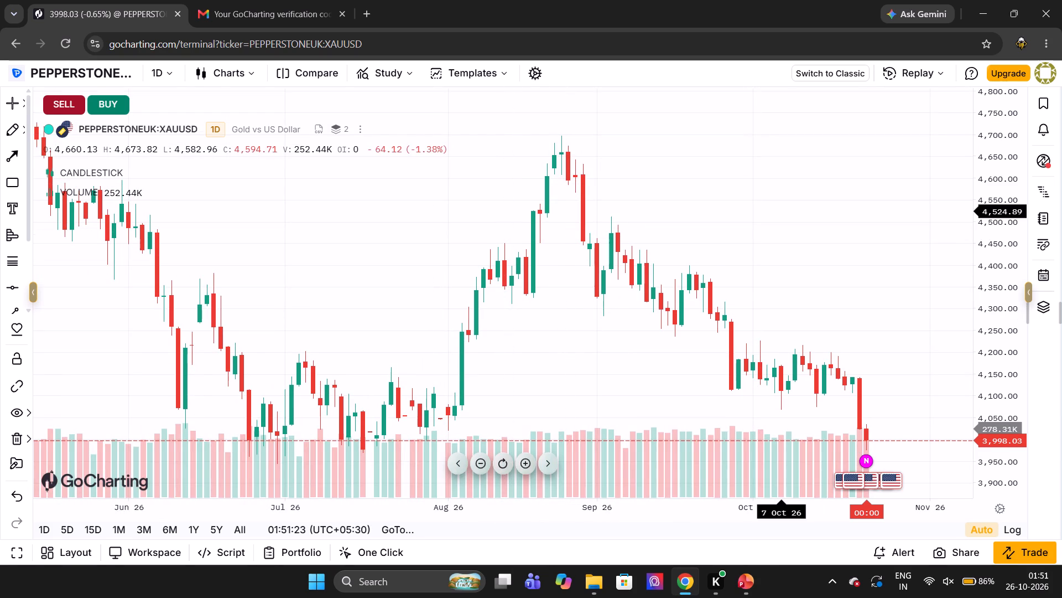
{"action": "key", "text": "f"}
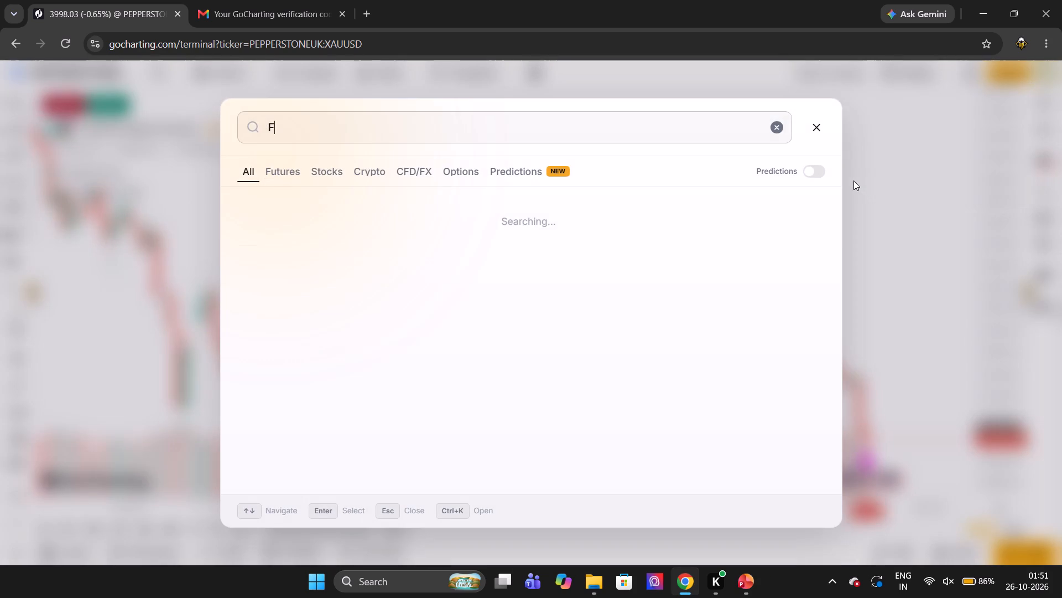
{"action": "left_click", "coordinate": [917, 154]}
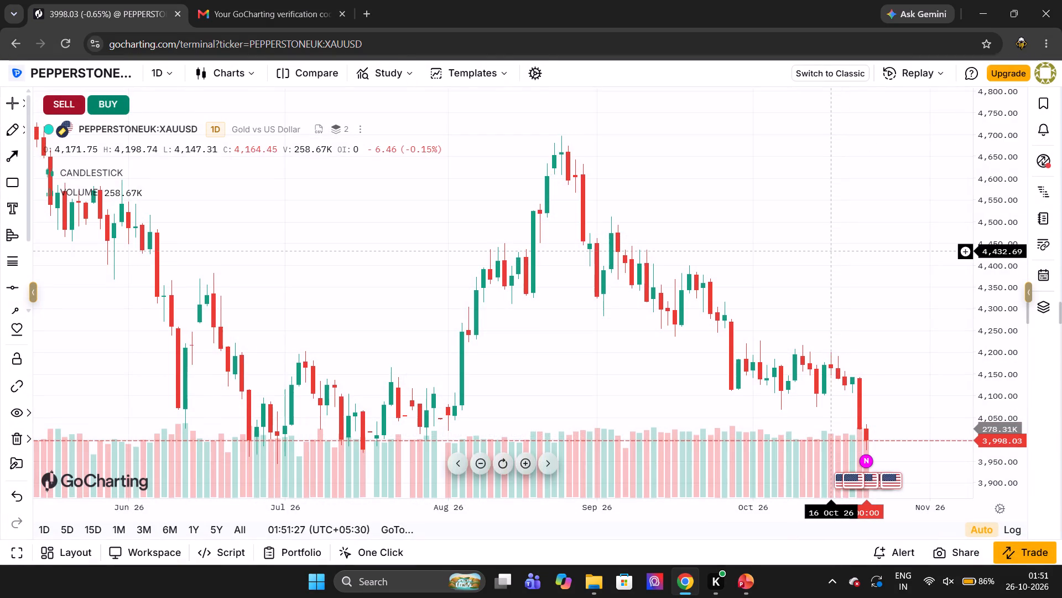
{"action": "scroll", "coordinate": [829, 254], "scroll_direction": "up", "scroll_amount": 1}
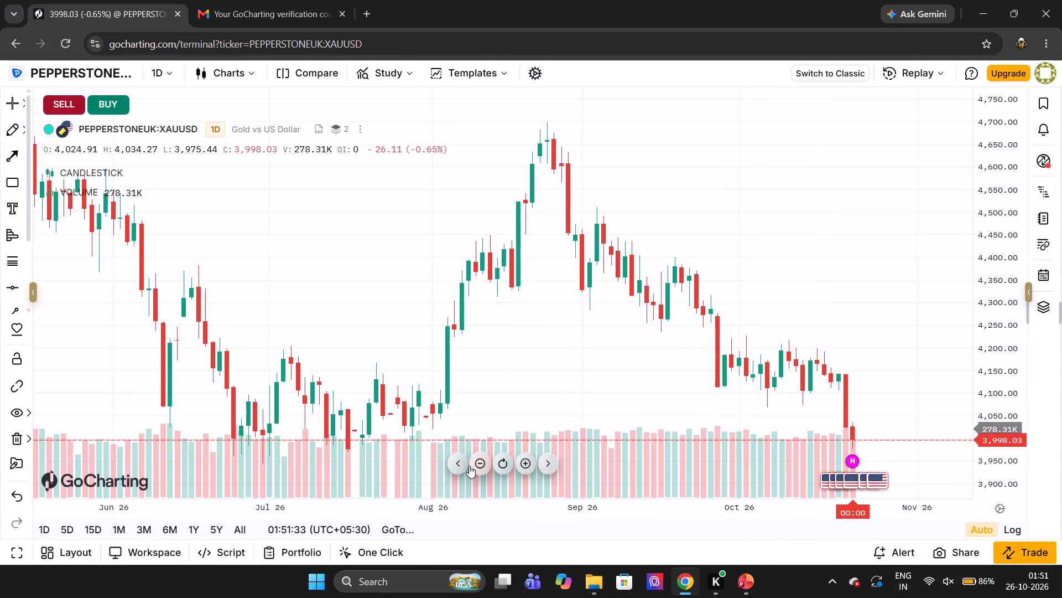
{"action": "scroll", "coordinate": [586, 425], "scroll_direction": "right", "scroll_amount": 3}
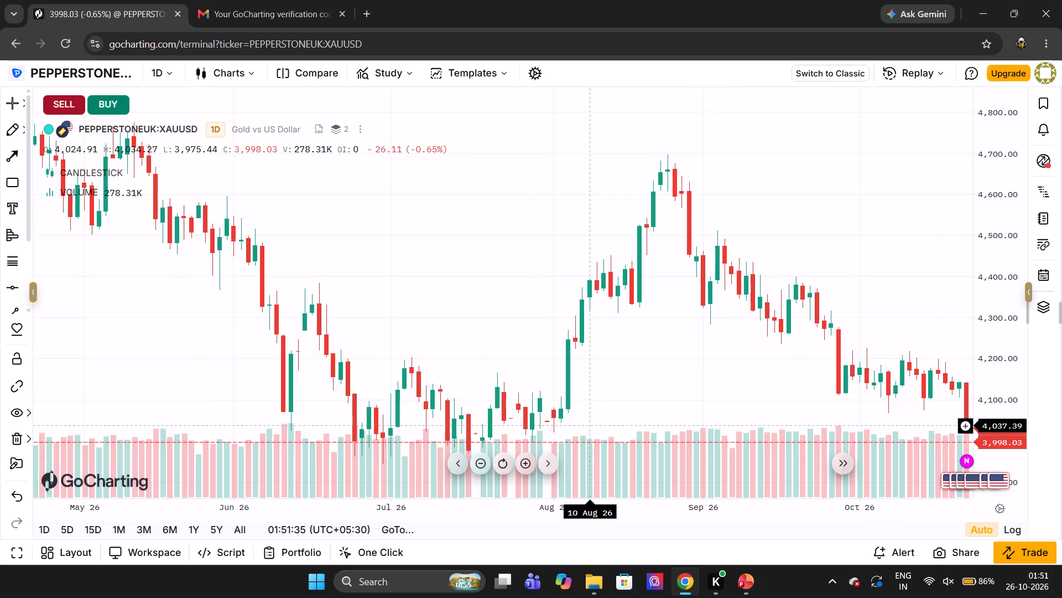
{"action": "scroll", "coordinate": [586, 425], "scroll_direction": "down", "scroll_amount": 1}
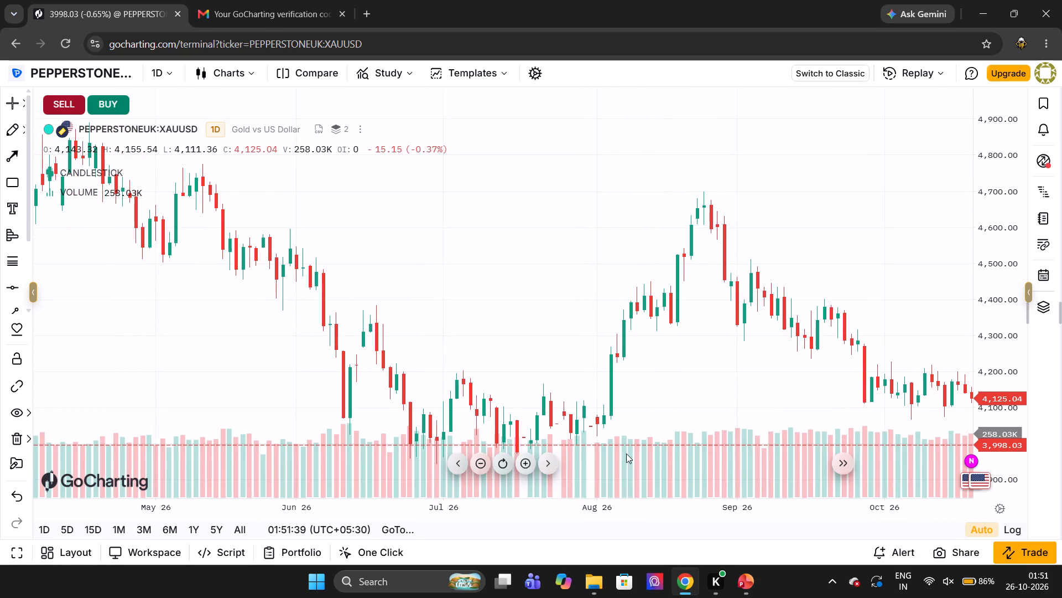
{"action": "scroll", "coordinate": [582, 451], "scroll_direction": "left", "scroll_amount": 5}
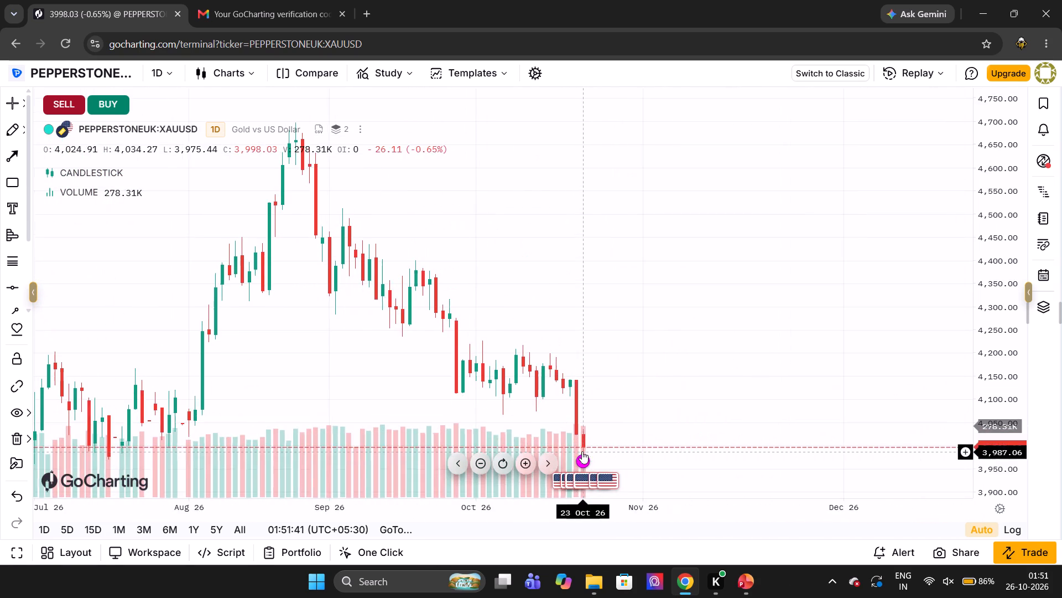
{"action": "scroll", "coordinate": [233, 456], "scroll_direction": "right", "scroll_amount": 1}
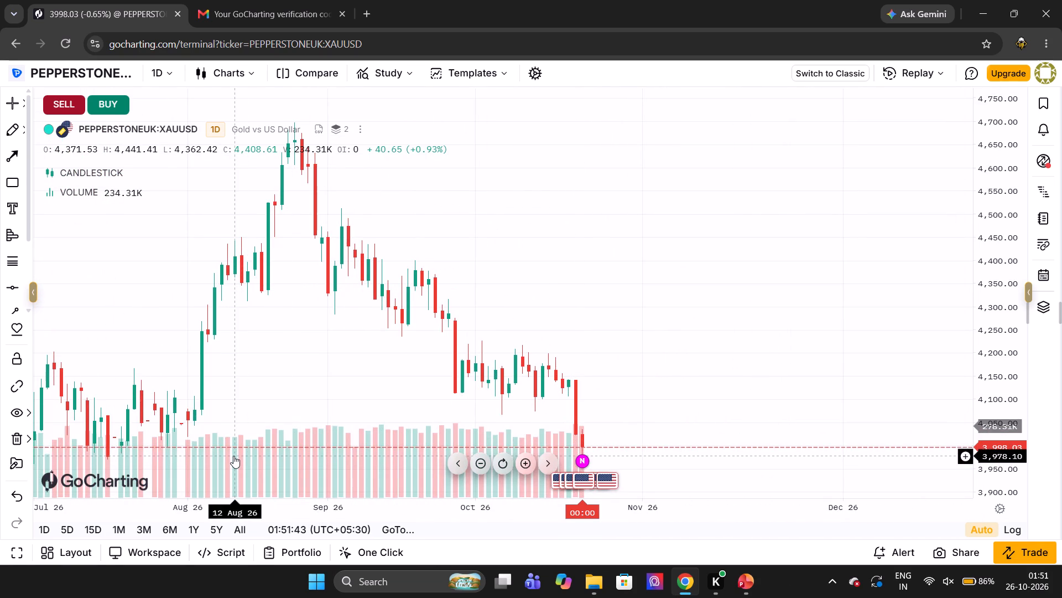
{"action": "scroll", "coordinate": [233, 456], "scroll_direction": "right", "scroll_amount": 2}
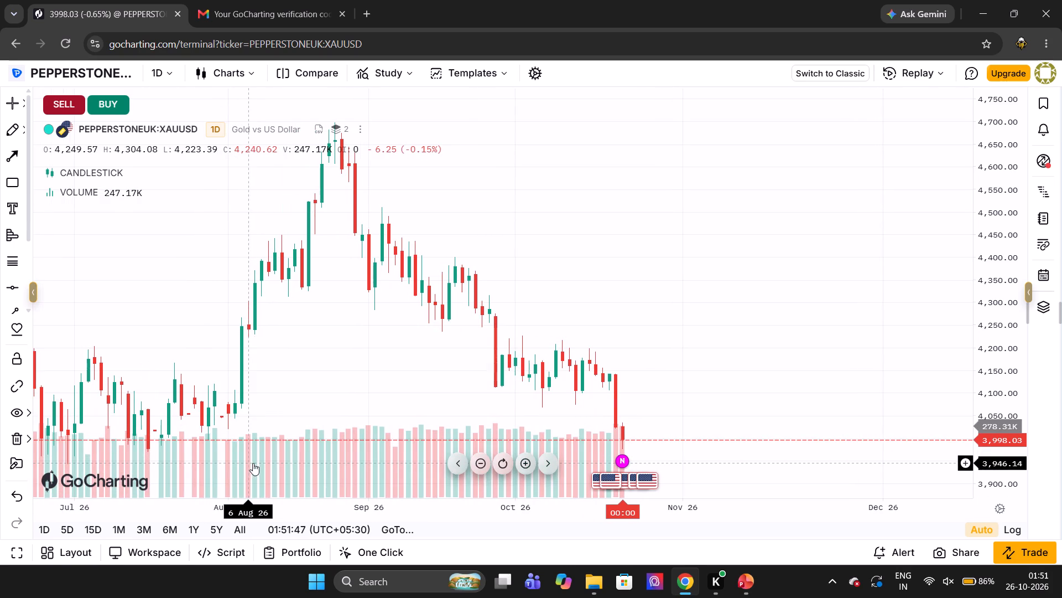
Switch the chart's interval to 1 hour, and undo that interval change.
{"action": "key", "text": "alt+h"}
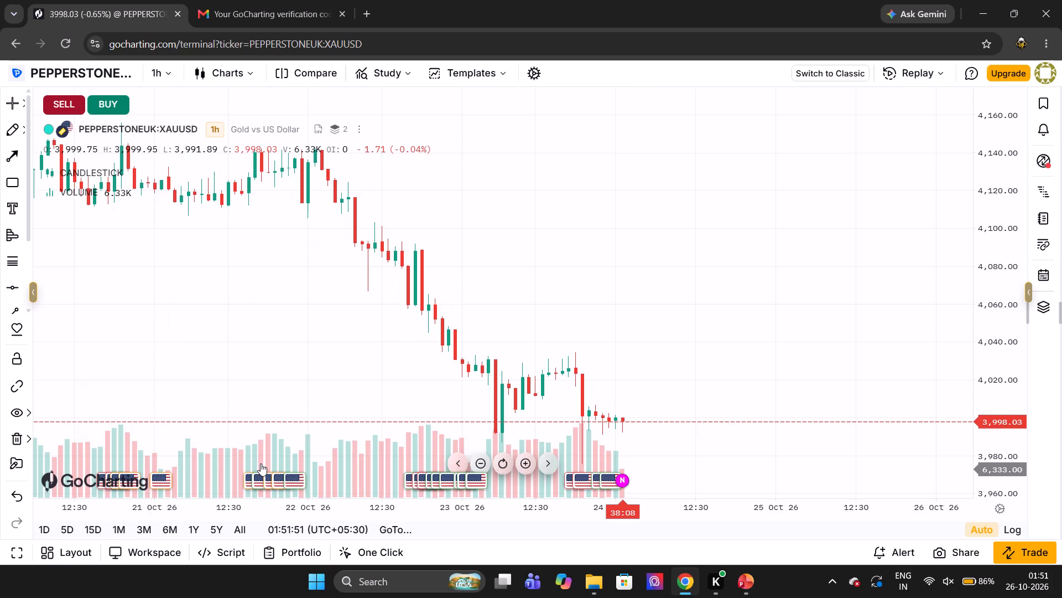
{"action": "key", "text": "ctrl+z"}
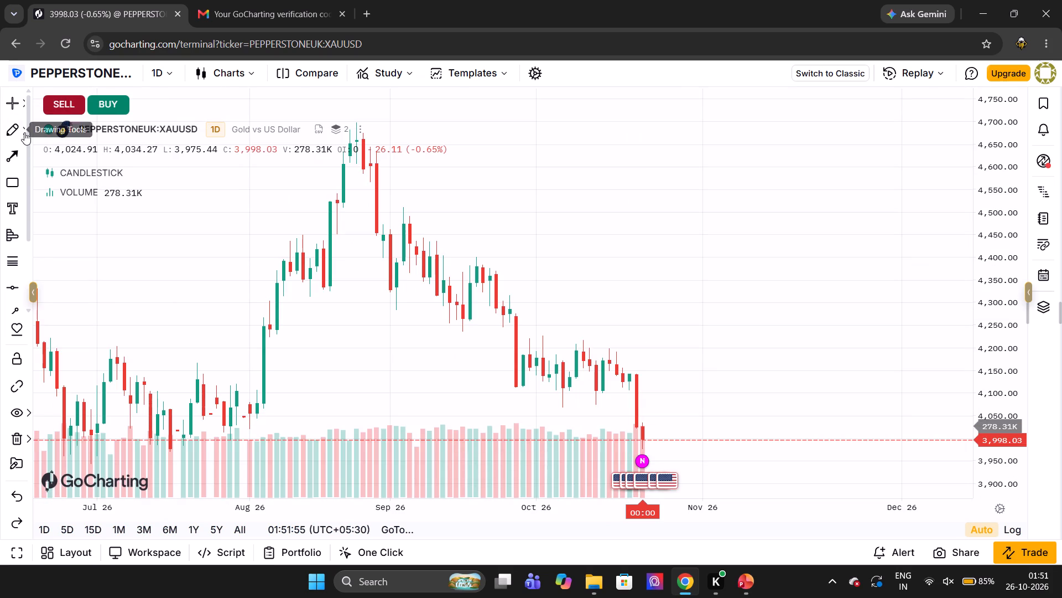
Draw a horizontal line across the XAUUSD chart at about 3,943, near the July lows.
{"action": "left_click", "coordinate": [24, 132]}
{"action": "left_click", "coordinate": [24, 132]}
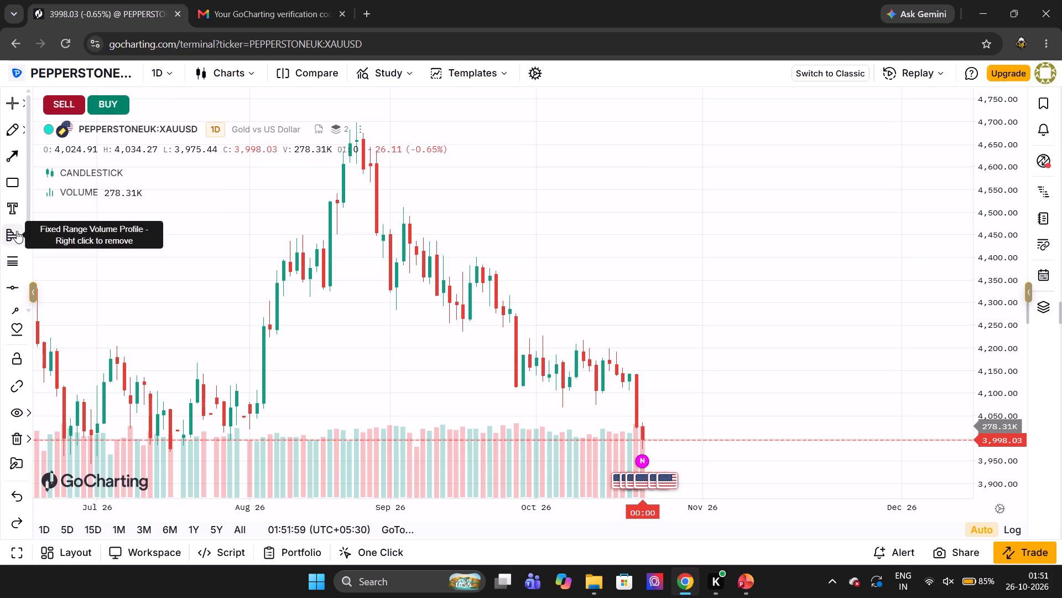
{"action": "left_click", "coordinate": [17, 290]}
{"action": "scroll", "coordinate": [269, 406], "scroll_direction": "down", "scroll_amount": 1}
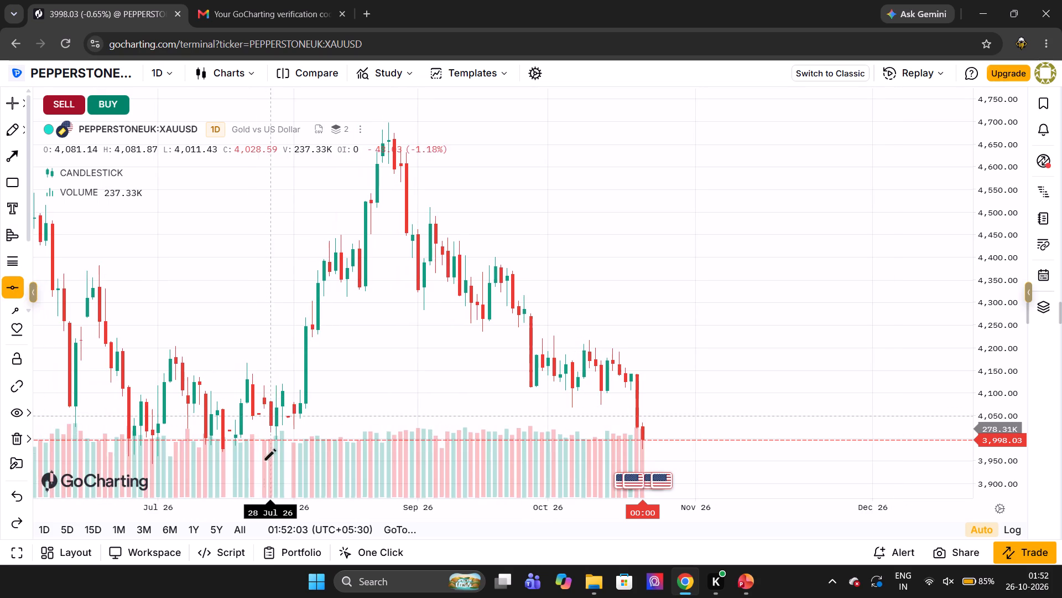
{"action": "scroll", "coordinate": [237, 468], "scroll_direction": "right", "scroll_amount": 1}
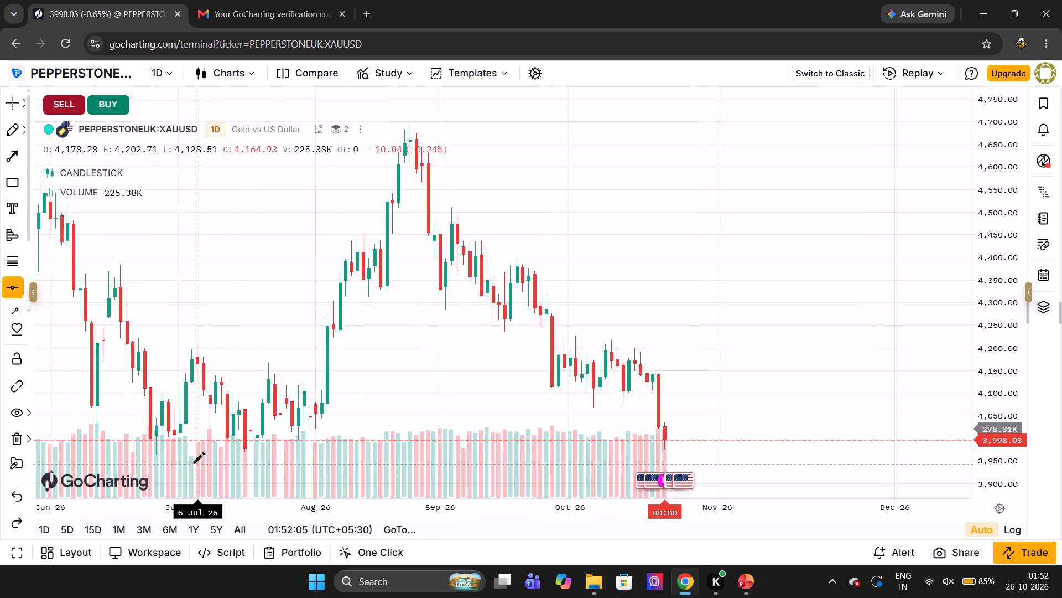
{"action": "left_click", "coordinate": [193, 464]}
{"action": "scroll", "coordinate": [303, 324], "scroll_direction": "down", "scroll_amount": 3}
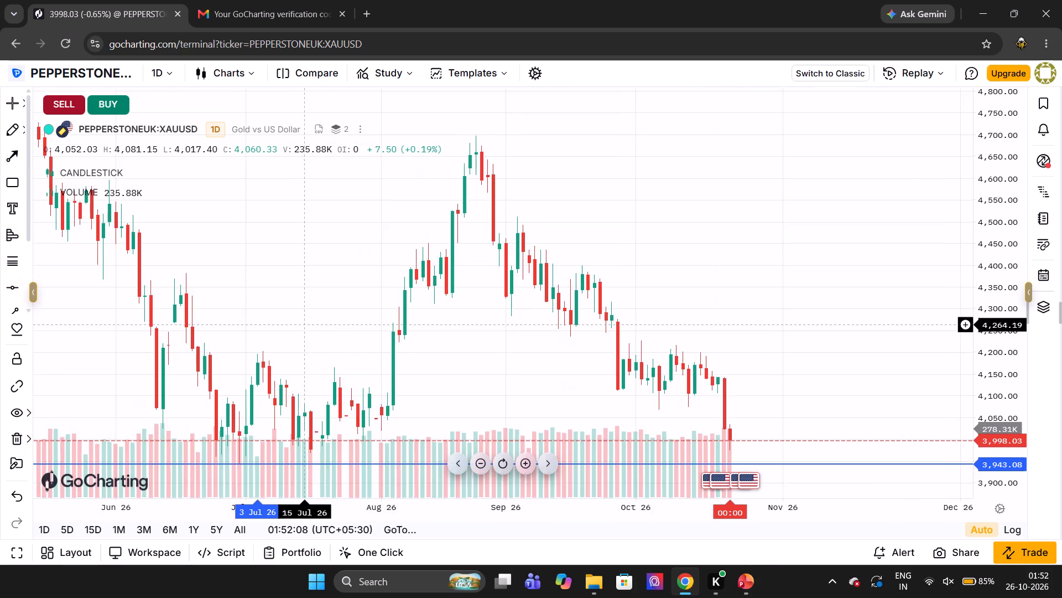
{"action": "scroll", "coordinate": [303, 324], "scroll_direction": "down", "scroll_amount": 1}
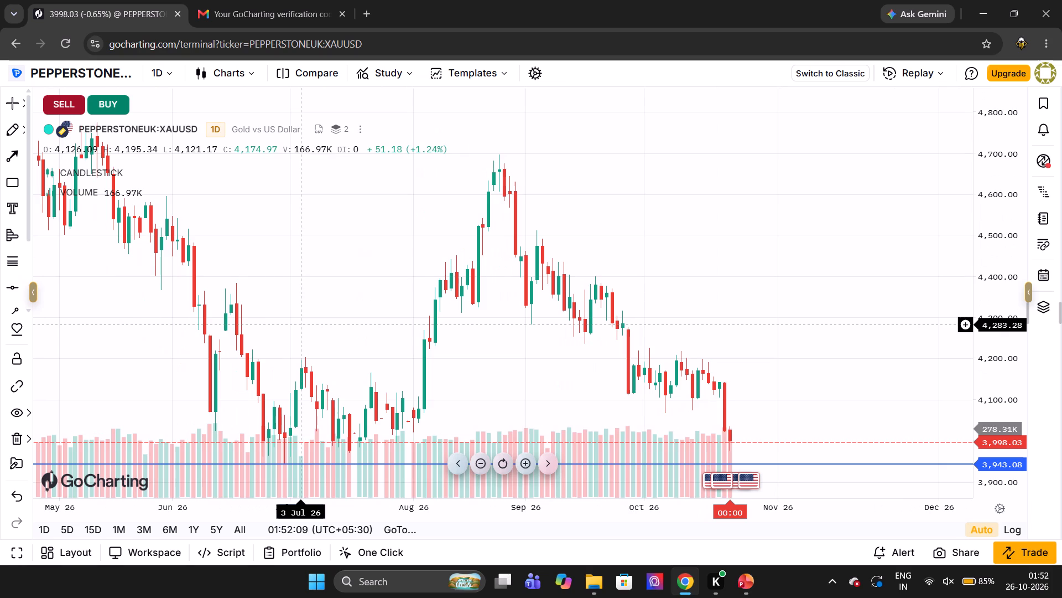
{"action": "key", "text": "Escape"}
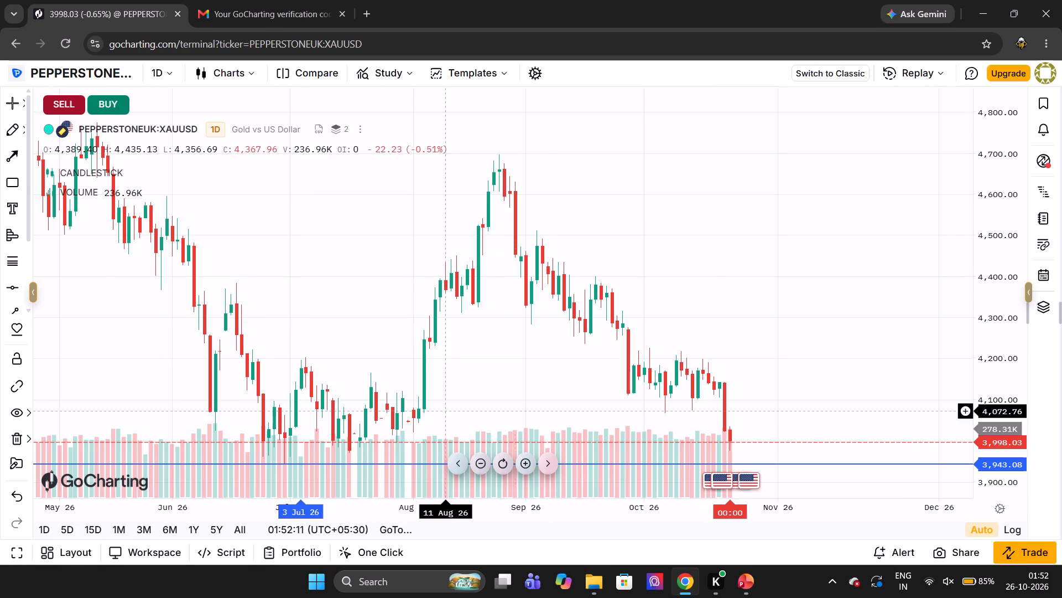
Draw a rectangle zone between about 4,256 and 4,316, spanning 25 Sep to 25 Nov 26, starting at the late-September candles before the drop.
{"action": "scroll", "coordinate": [548, 332], "scroll_direction": "left", "scroll_amount": 2}
{"action": "scroll", "coordinate": [548, 332], "scroll_direction": "down", "scroll_amount": 2}
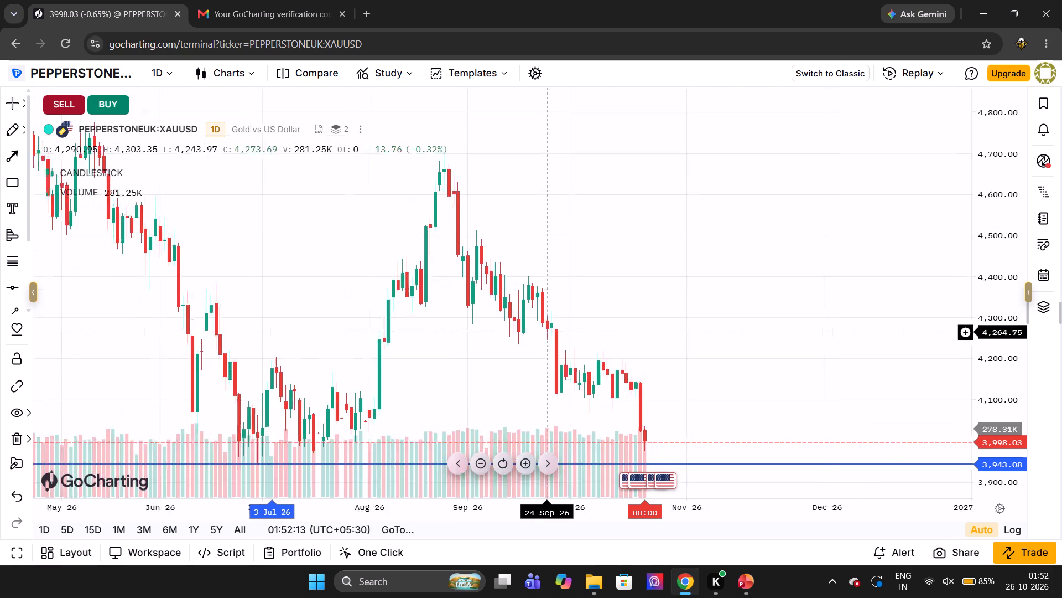
{"action": "scroll", "coordinate": [548, 332], "scroll_direction": "down", "scroll_amount": 1}
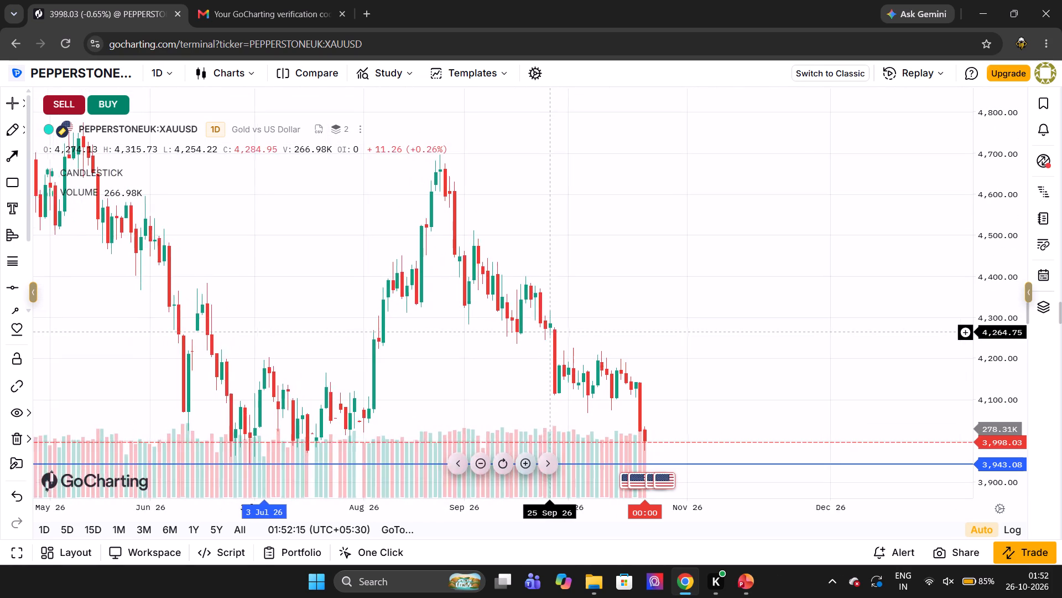
{"action": "scroll", "coordinate": [548, 332], "scroll_direction": "down", "scroll_amount": 1}
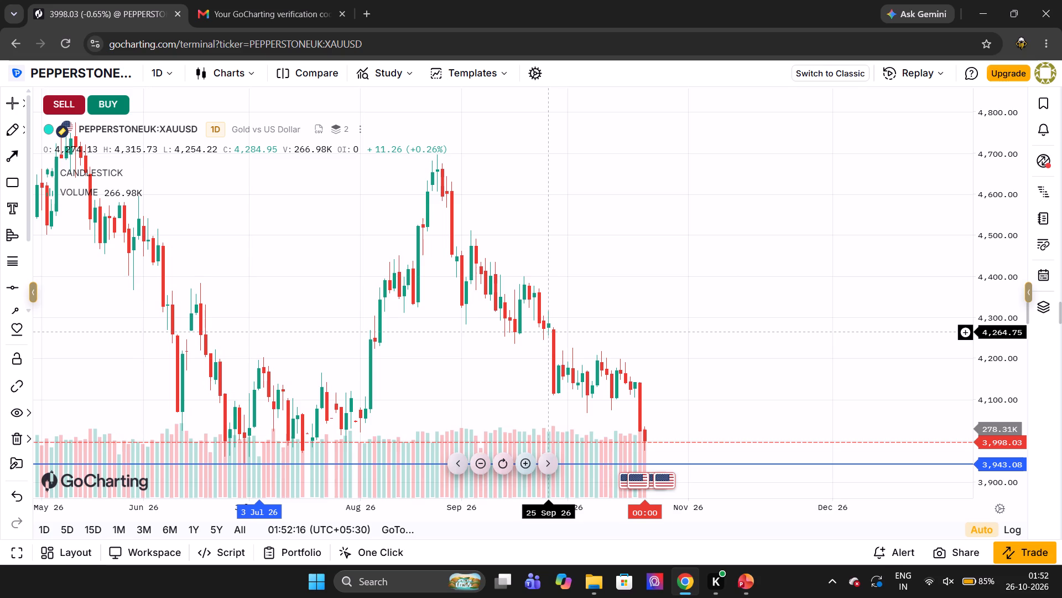
{"action": "scroll", "coordinate": [548, 332], "scroll_direction": "up", "scroll_amount": 4}
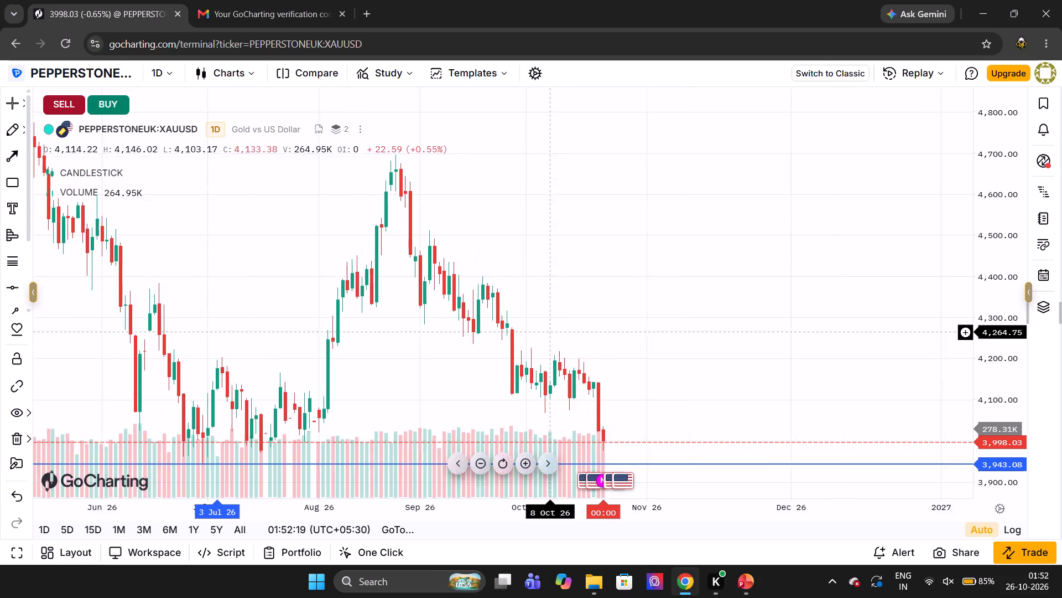
{"action": "scroll", "coordinate": [548, 332], "scroll_direction": "up", "scroll_amount": 8}
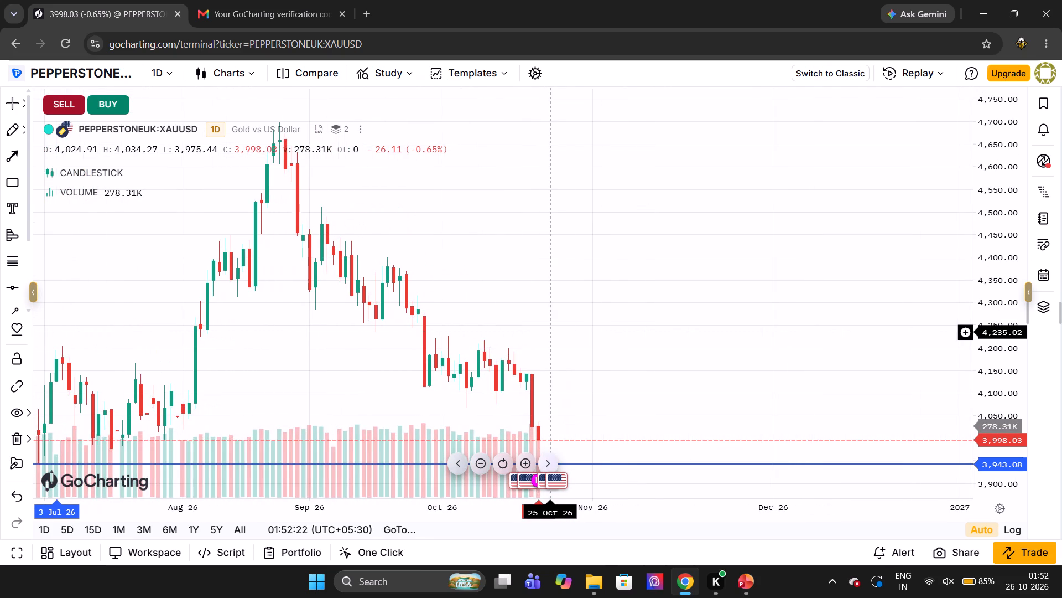
{"action": "scroll", "coordinate": [548, 332], "scroll_direction": "up", "scroll_amount": 3}
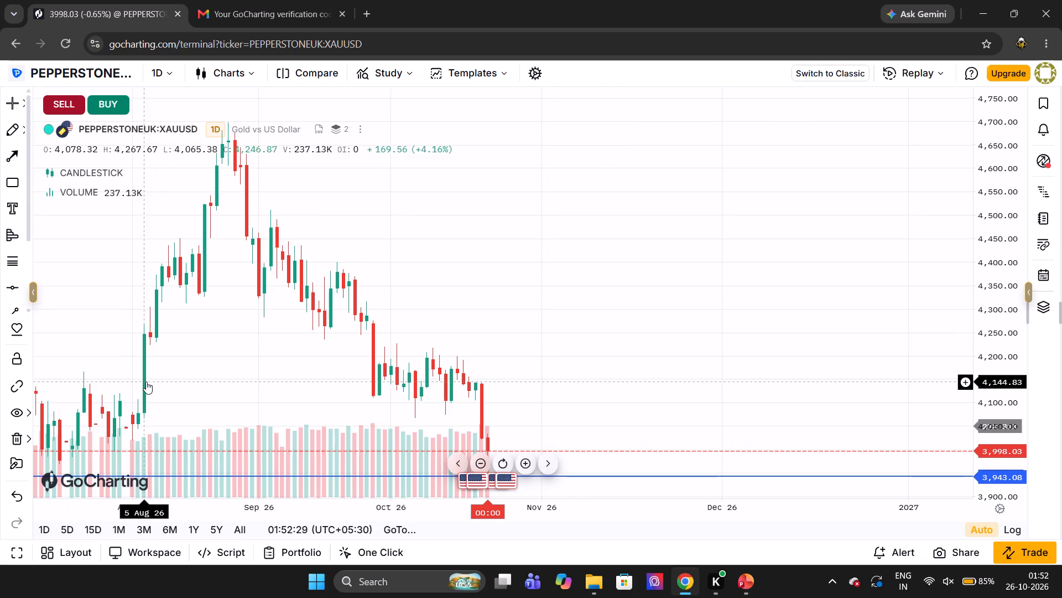
{"action": "left_click", "coordinate": [12, 191]}
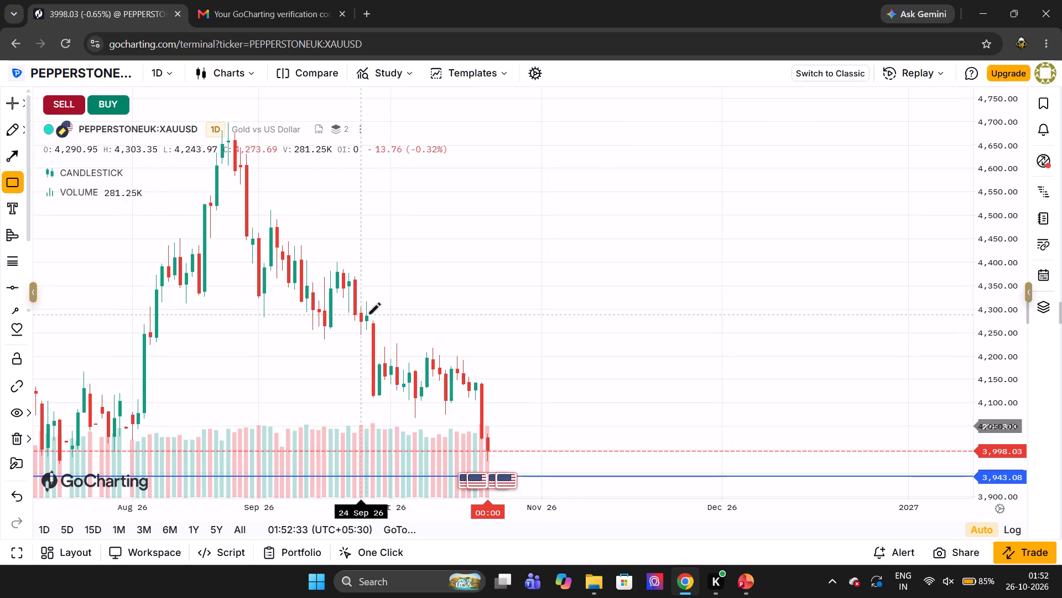
{"action": "left_click_drag", "start_coordinate": [372, 301], "coordinate": [423, 343]}
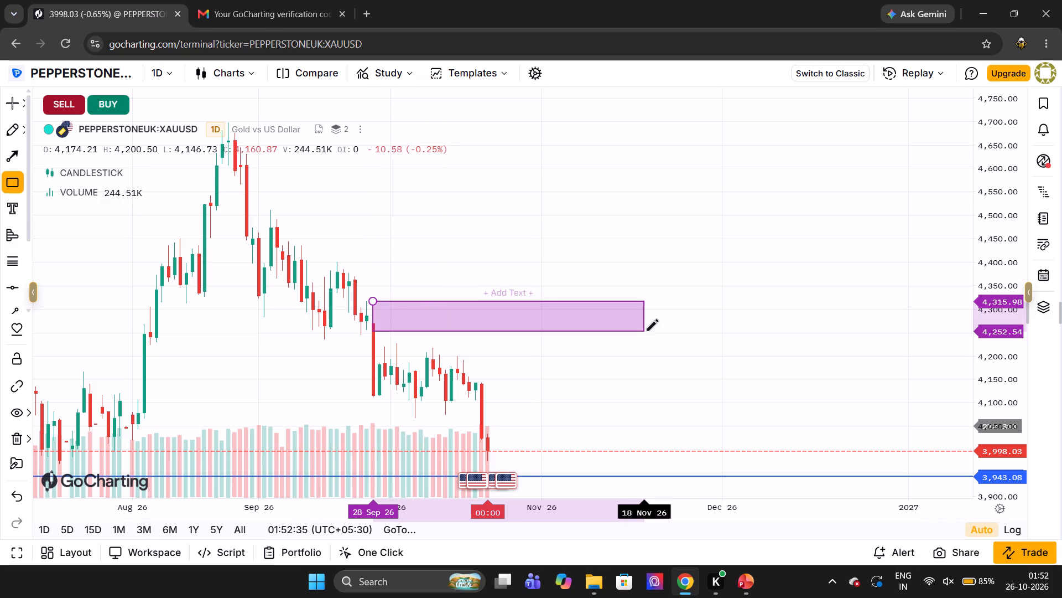
{"action": "left_click", "coordinate": [689, 329]}
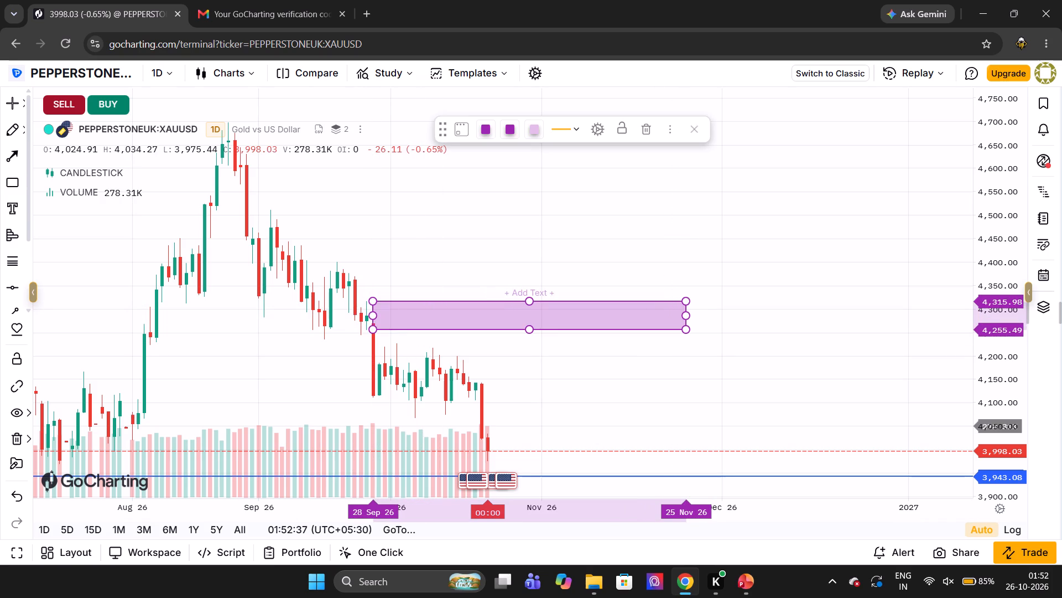
{"action": "left_click_drag", "start_coordinate": [374, 317], "coordinate": [366, 319]}
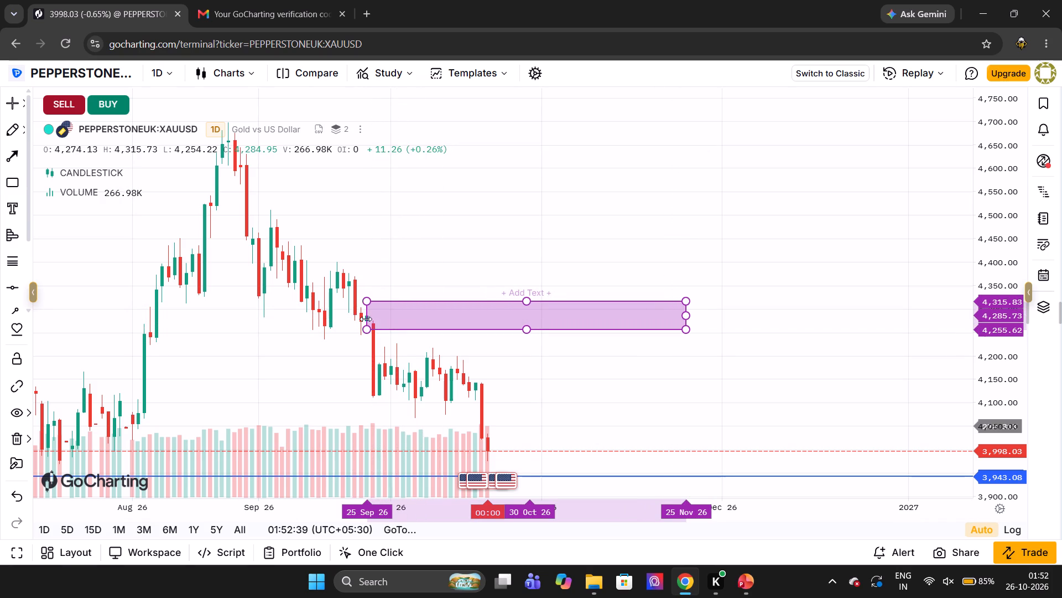
{"action": "left_click", "coordinate": [420, 245]}
Examine the daily price action around the rectangle zone and the horizontal line at closer and wider ranges.
{"action": "scroll", "coordinate": [420, 245], "scroll_direction": "up", "scroll_amount": 2}
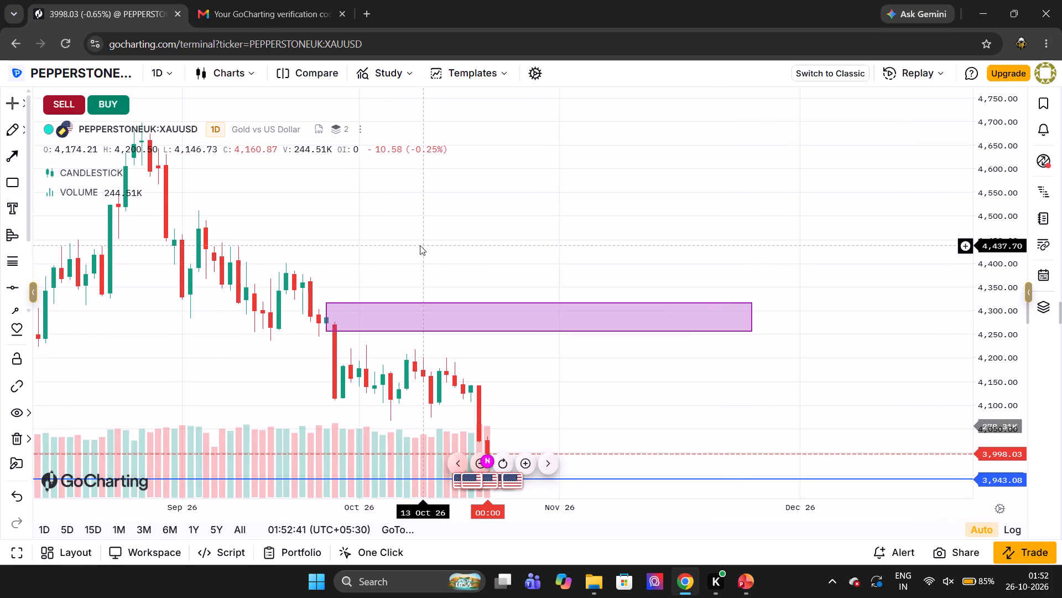
{"action": "scroll", "coordinate": [420, 245], "scroll_direction": "up", "scroll_amount": 2}
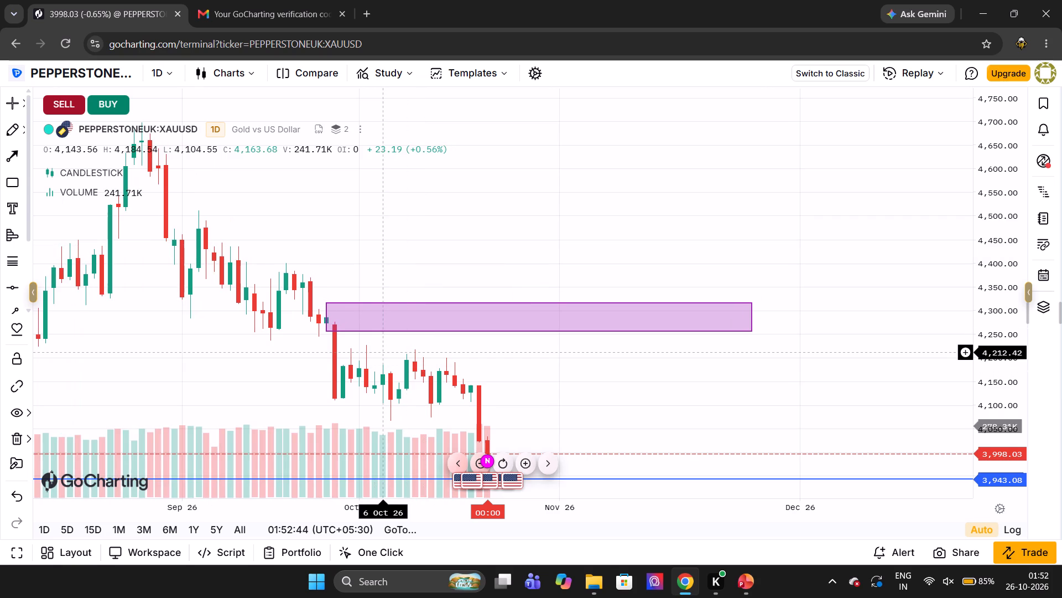
{"action": "scroll", "coordinate": [423, 203], "scroll_direction": "up", "scroll_amount": 1}
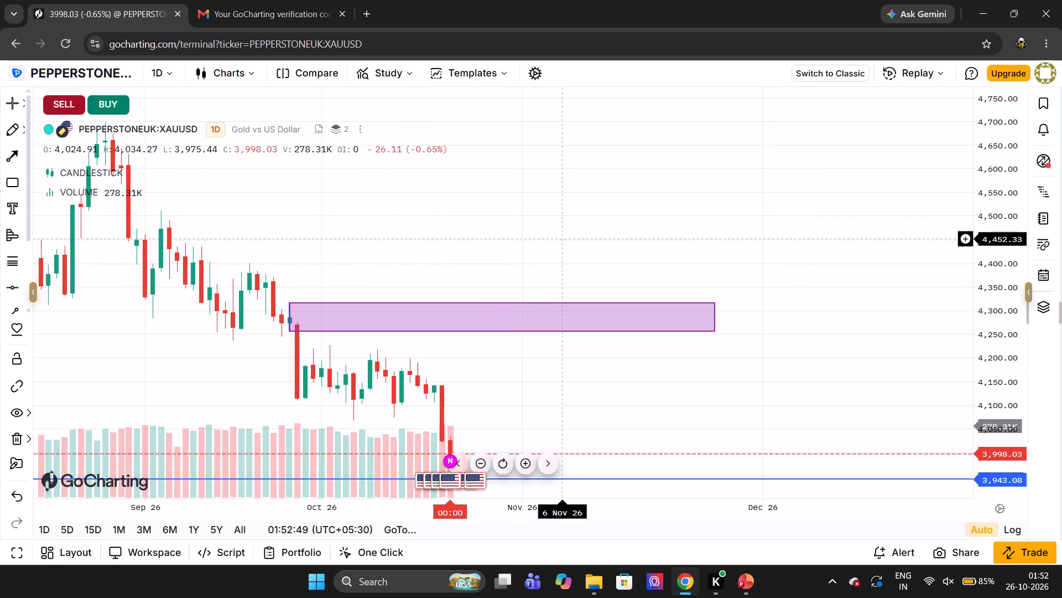
{"action": "scroll", "coordinate": [562, 236], "scroll_direction": "down", "scroll_amount": 5}
{"action": "scroll", "coordinate": [562, 236], "scroll_direction": "up", "scroll_amount": 1}
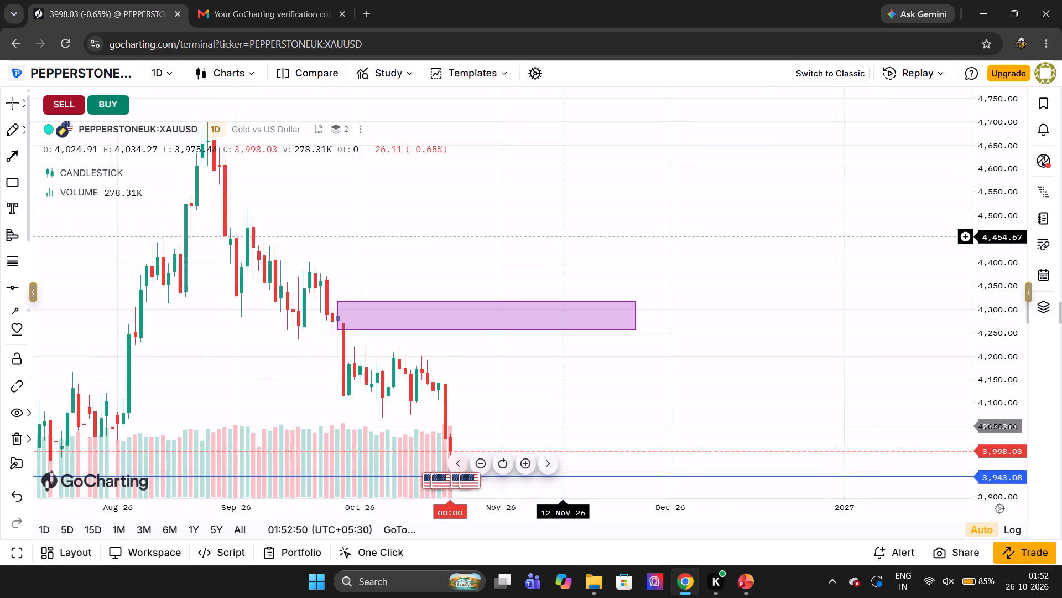
{"action": "scroll", "coordinate": [562, 236], "scroll_direction": "up", "scroll_amount": 3}
{"action": "scroll", "coordinate": [562, 236], "scroll_direction": "down", "scroll_amount": 1}
{"action": "scroll", "coordinate": [562, 236], "scroll_direction": "right", "scroll_amount": 2}
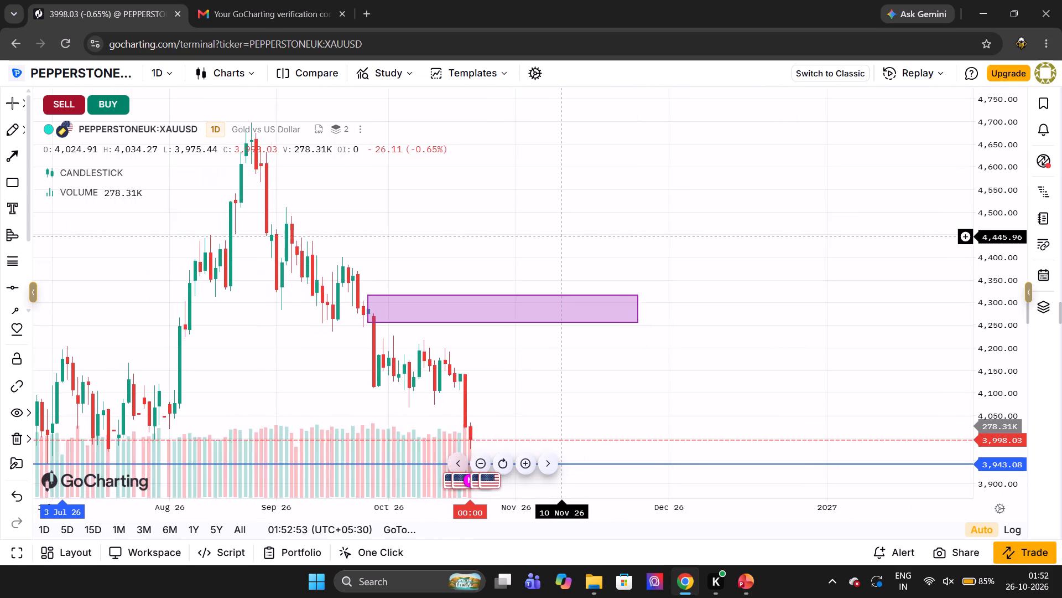
{"action": "scroll", "coordinate": [562, 236], "scroll_direction": "down", "scroll_amount": 2}
{"action": "scroll", "coordinate": [562, 236], "scroll_direction": "right", "scroll_amount": 1}
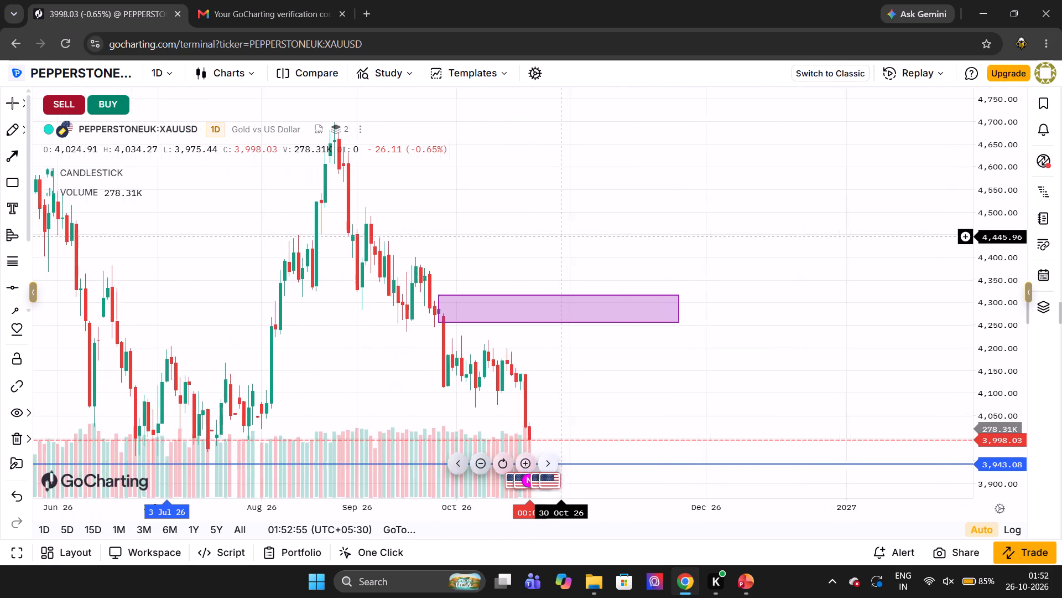
{"action": "scroll", "coordinate": [562, 236], "scroll_direction": "right", "scroll_amount": 1}
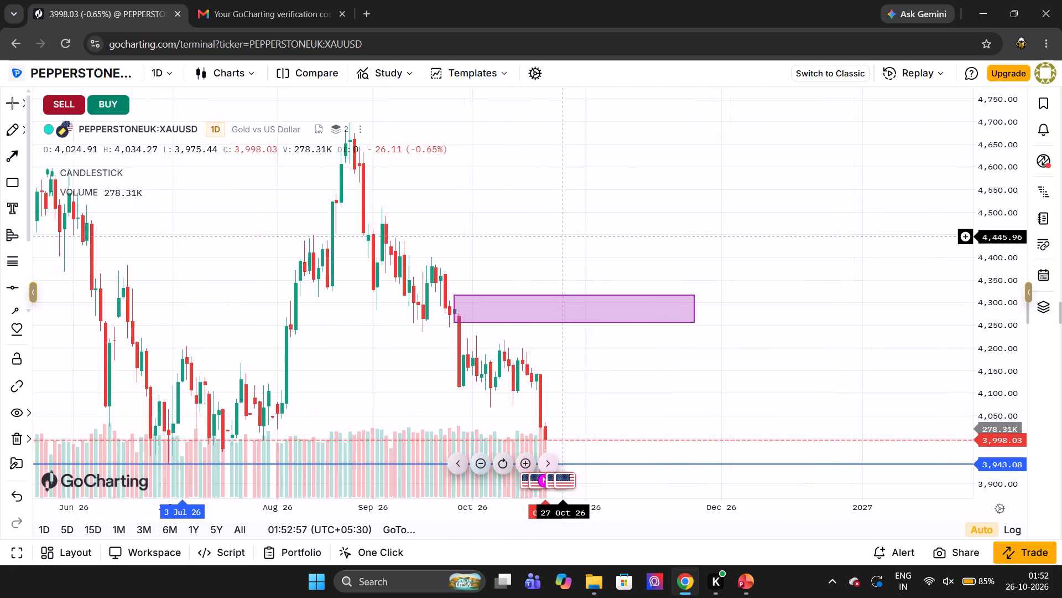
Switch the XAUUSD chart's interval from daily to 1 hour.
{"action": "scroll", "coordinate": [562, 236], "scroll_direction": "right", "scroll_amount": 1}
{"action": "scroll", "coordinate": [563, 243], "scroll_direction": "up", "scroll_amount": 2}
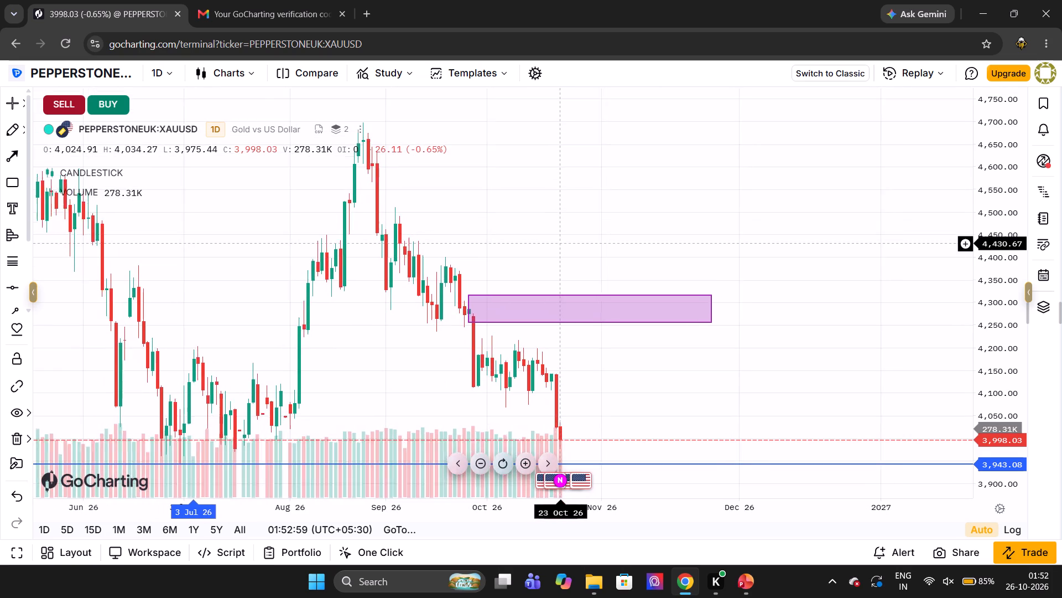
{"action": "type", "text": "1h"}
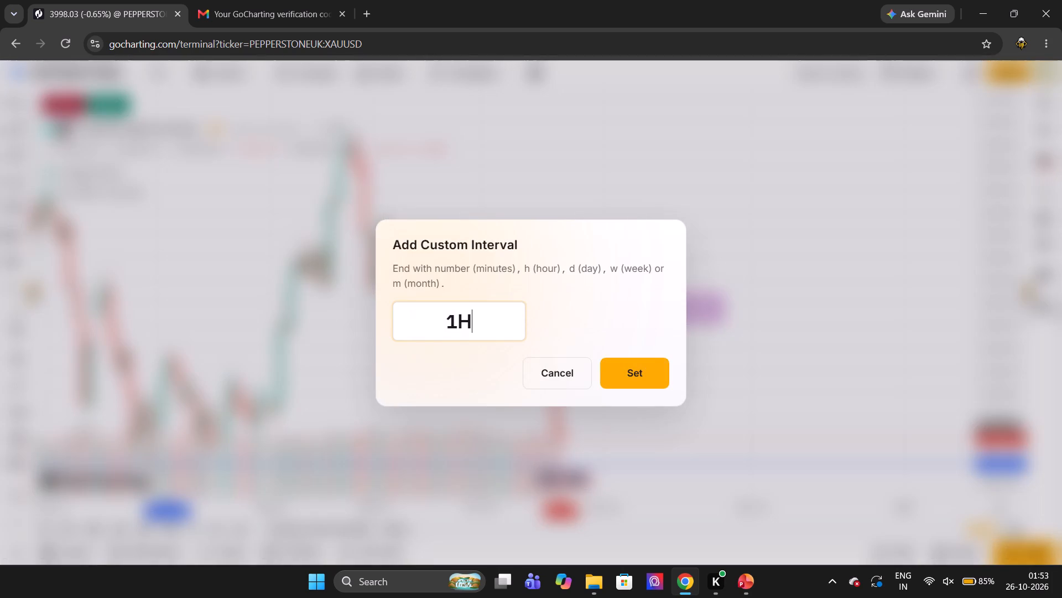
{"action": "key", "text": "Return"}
Examine the 1-hour price action around the purple rectangle zone and the 3,943 line at wider and closer ranges.
{"action": "scroll", "coordinate": [564, 288], "scroll_direction": "down", "scroll_amount": 4}
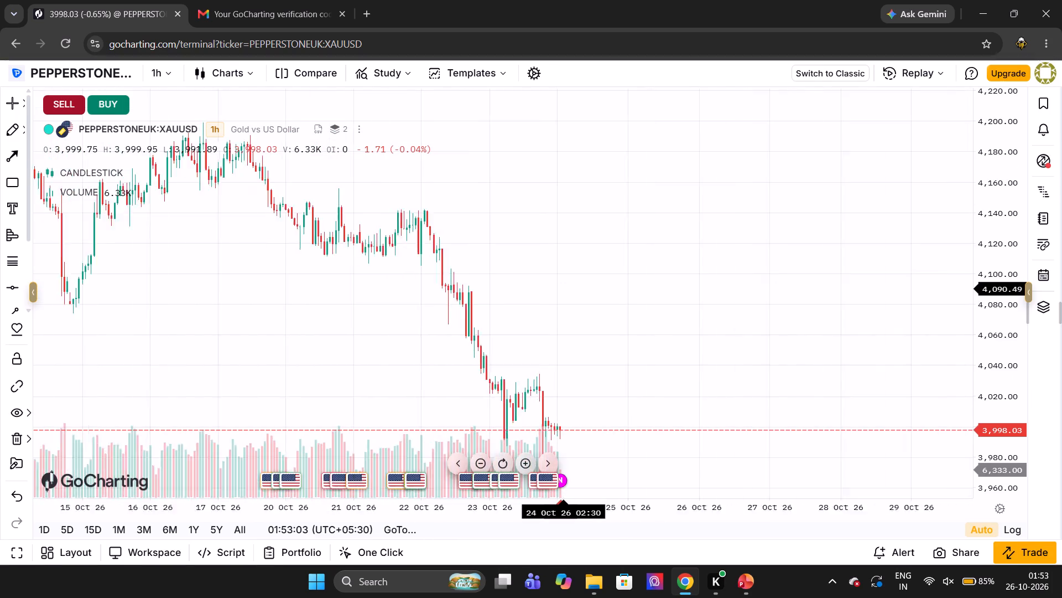
{"action": "scroll", "coordinate": [564, 288], "scroll_direction": "down", "scroll_amount": 2}
{"action": "scroll", "coordinate": [574, 229], "scroll_direction": "down", "scroll_amount": 3}
{"action": "scroll", "coordinate": [574, 229], "scroll_direction": "up", "scroll_amount": 2}
{"action": "scroll", "coordinate": [574, 229], "scroll_direction": "down", "scroll_amount": 5}
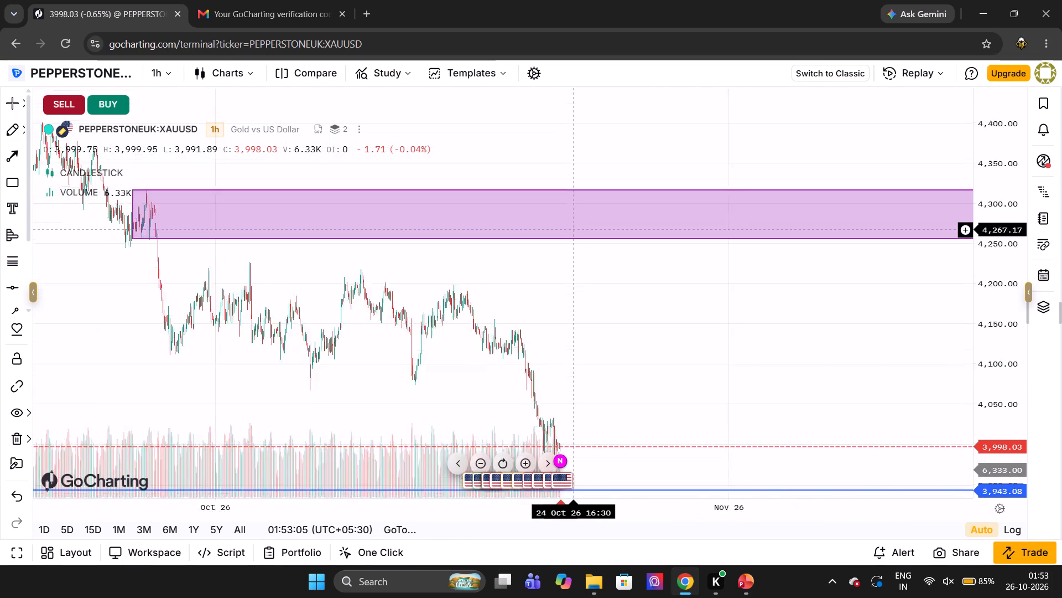
{"action": "scroll", "coordinate": [574, 229], "scroll_direction": "down", "scroll_amount": 1}
{"action": "scroll", "coordinate": [574, 229], "scroll_direction": "up", "scroll_amount": 2}
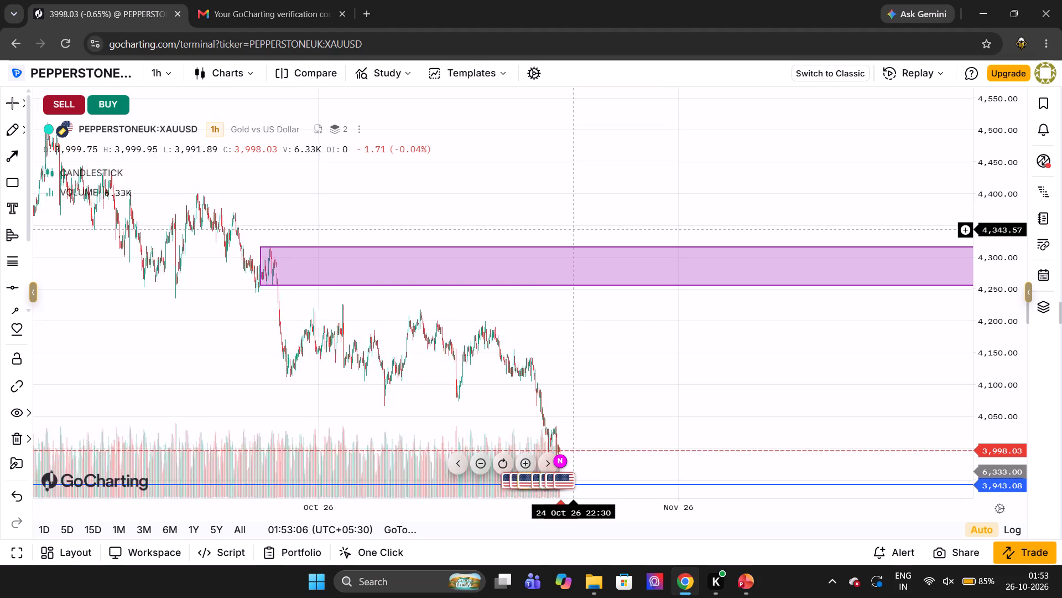
{"action": "scroll", "coordinate": [574, 229], "scroll_direction": "up", "scroll_amount": 3}
{"action": "scroll", "coordinate": [538, 267], "scroll_direction": "up", "scroll_amount": 1}
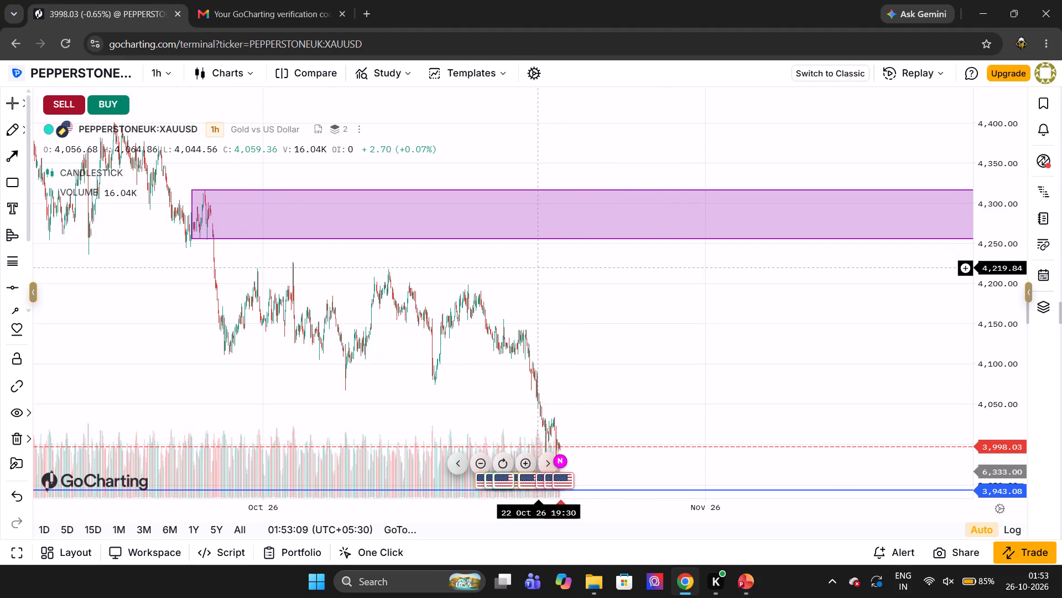
{"action": "scroll", "coordinate": [538, 267], "scroll_direction": "up", "scroll_amount": 1}
{"action": "scroll", "coordinate": [538, 267], "scroll_direction": "down", "scroll_amount": 1}
Switch the chart's interval to 15 minutes.
{"action": "key", "text": "1"}
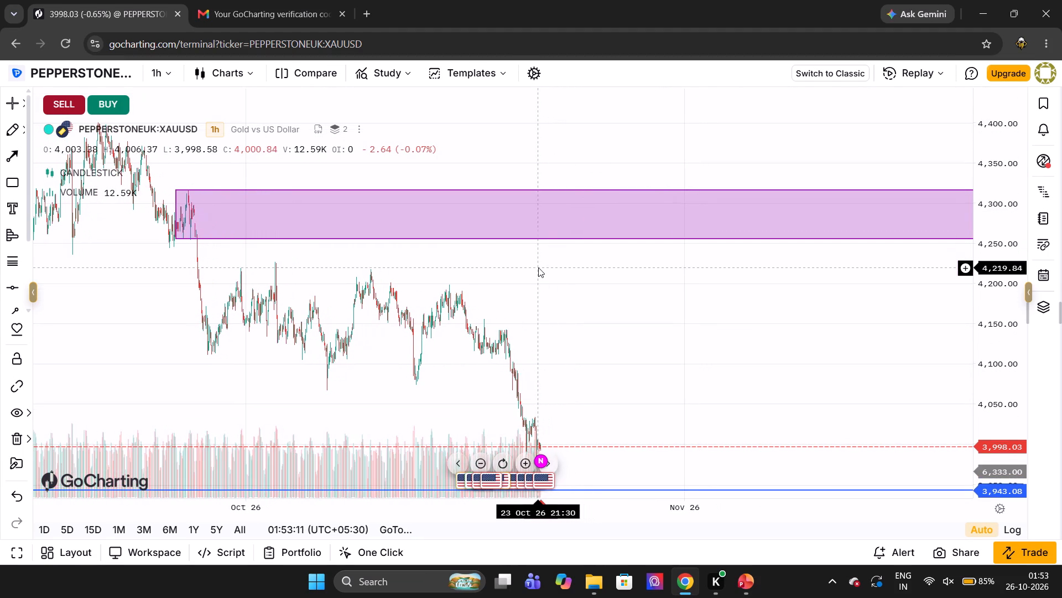
{"action": "key", "text": "5"}
{"action": "key", "text": "Return"}
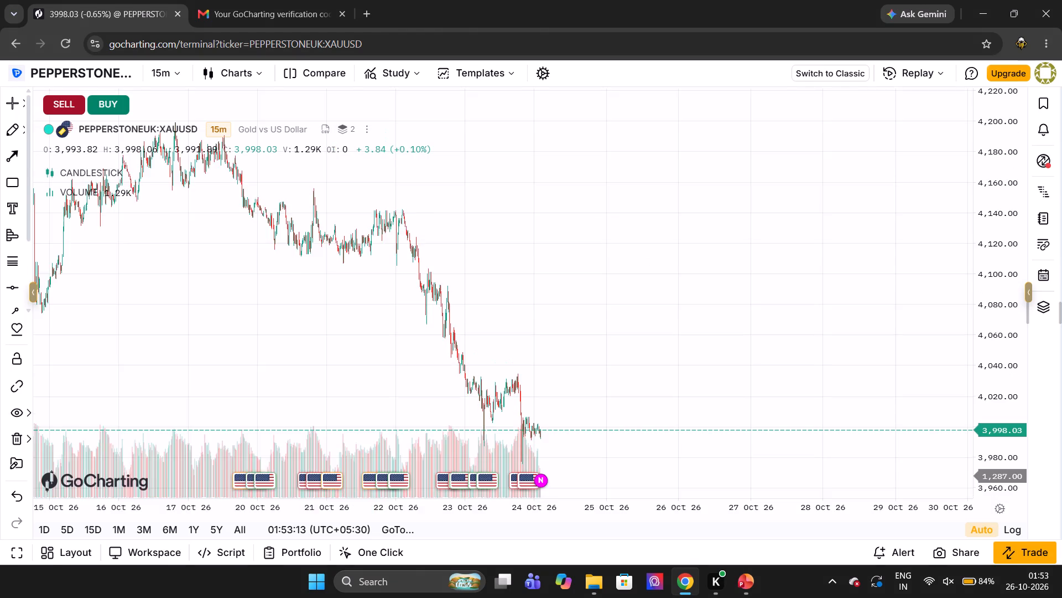
Examine the 15-minute price action of the latest October sessions at closer and wider ranges, and move back to earlier candles.
{"action": "scroll", "coordinate": [538, 267], "scroll_direction": "up", "scroll_amount": 4}
{"action": "scroll", "coordinate": [524, 447], "scroll_direction": "up", "scroll_amount": 8}
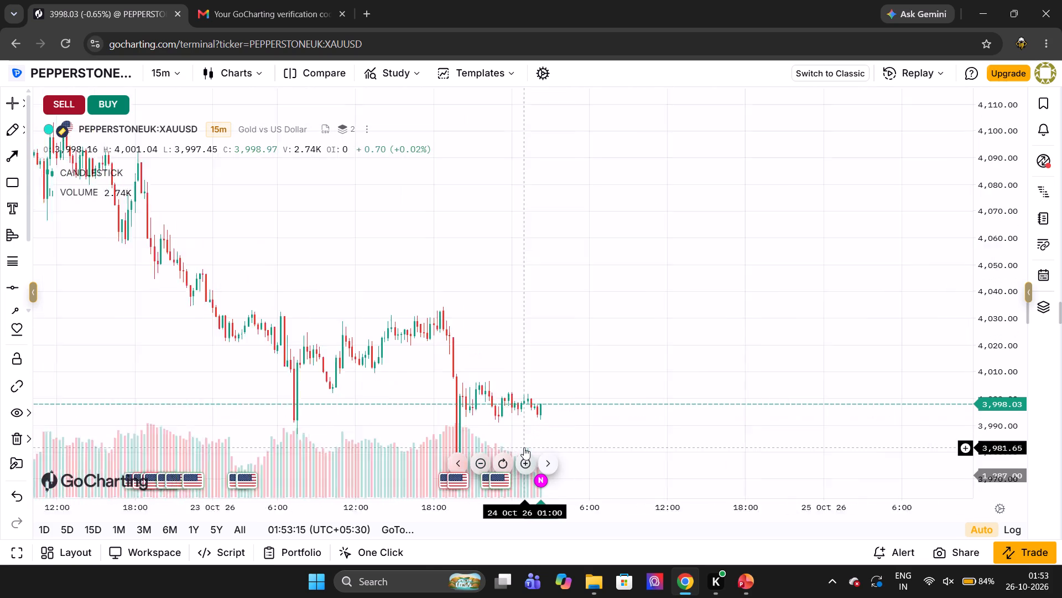
{"action": "scroll", "coordinate": [524, 447], "scroll_direction": "up", "scroll_amount": 5}
{"action": "scroll", "coordinate": [490, 275], "scroll_direction": "down", "scroll_amount": 3}
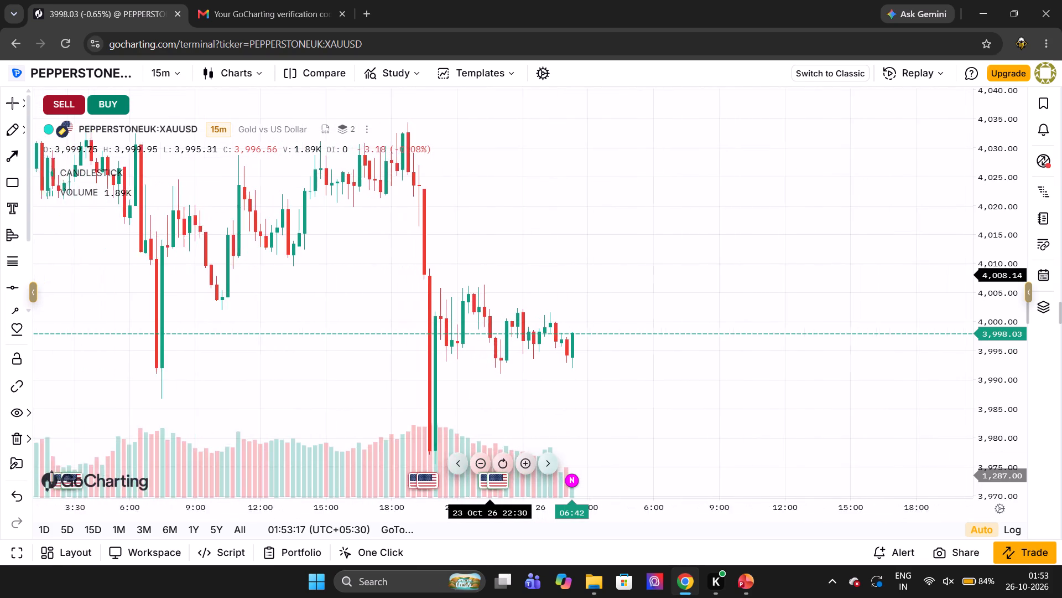
{"action": "scroll", "coordinate": [490, 275], "scroll_direction": "down", "scroll_amount": 2}
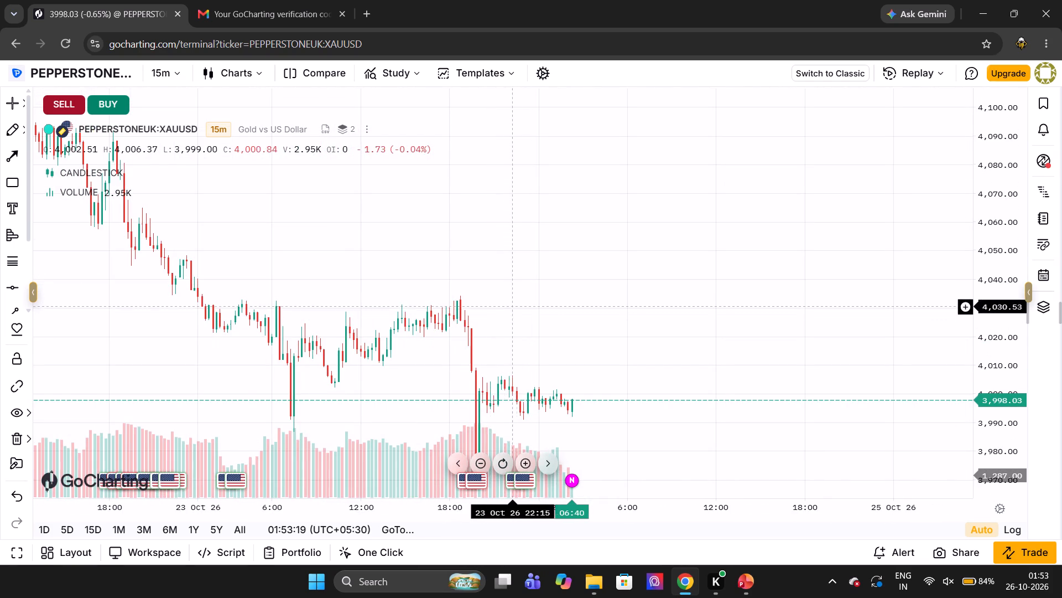
{"action": "scroll", "coordinate": [497, 308], "scroll_direction": "up", "scroll_amount": 3}
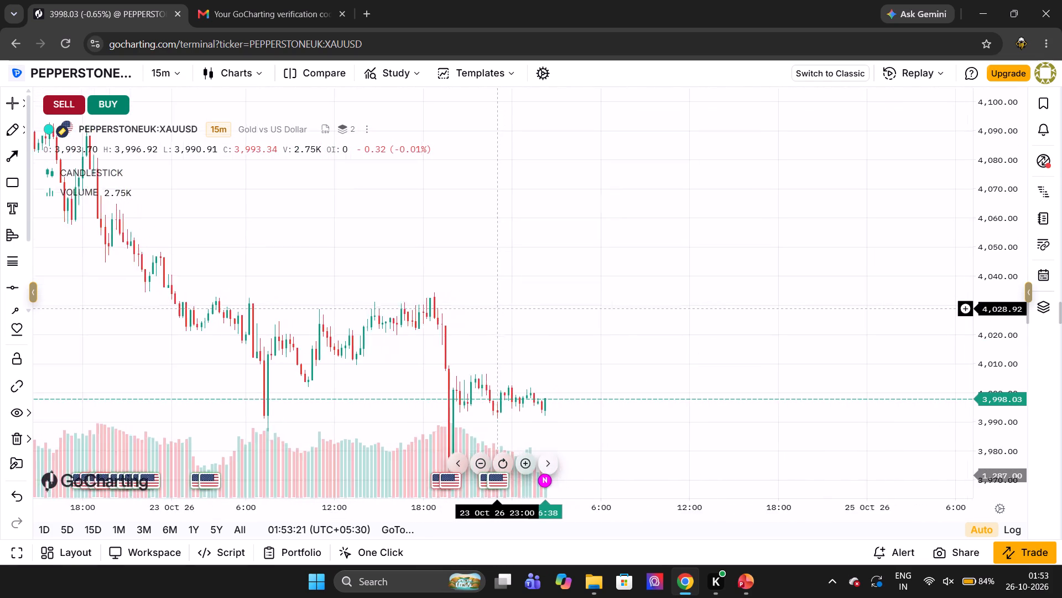
{"action": "scroll", "coordinate": [497, 308], "scroll_direction": "up", "scroll_amount": 5}
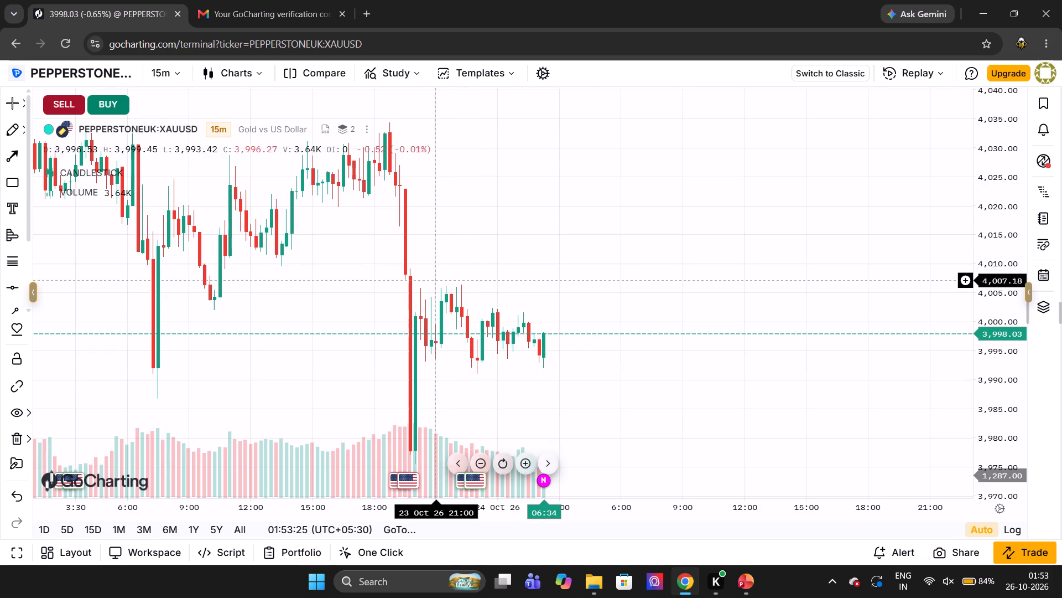
{"action": "left_click", "coordinate": [466, 335]}
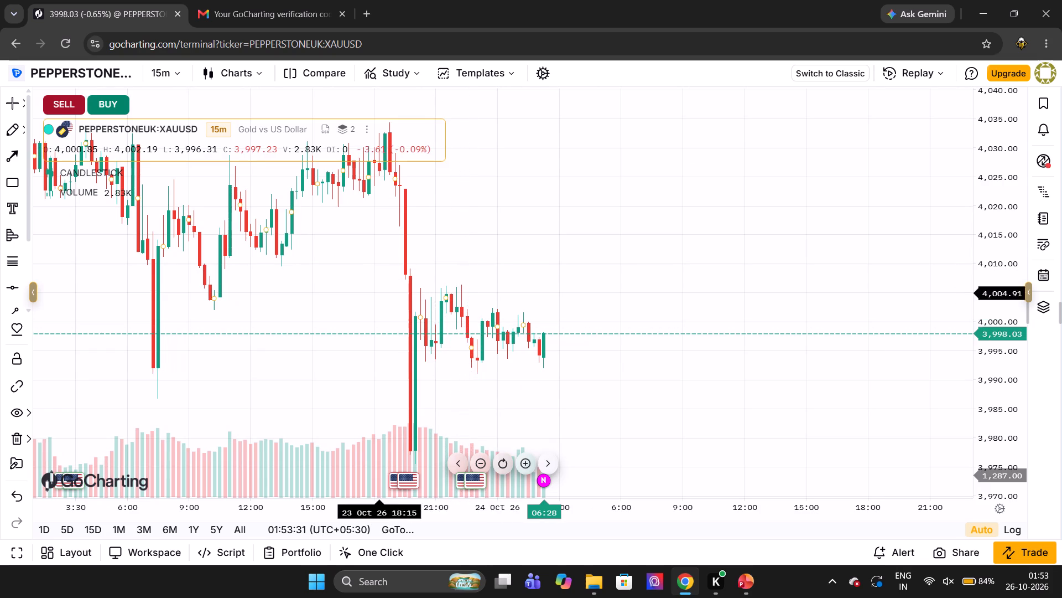
{"action": "scroll", "coordinate": [335, 266], "scroll_direction": "down", "scroll_amount": 4}
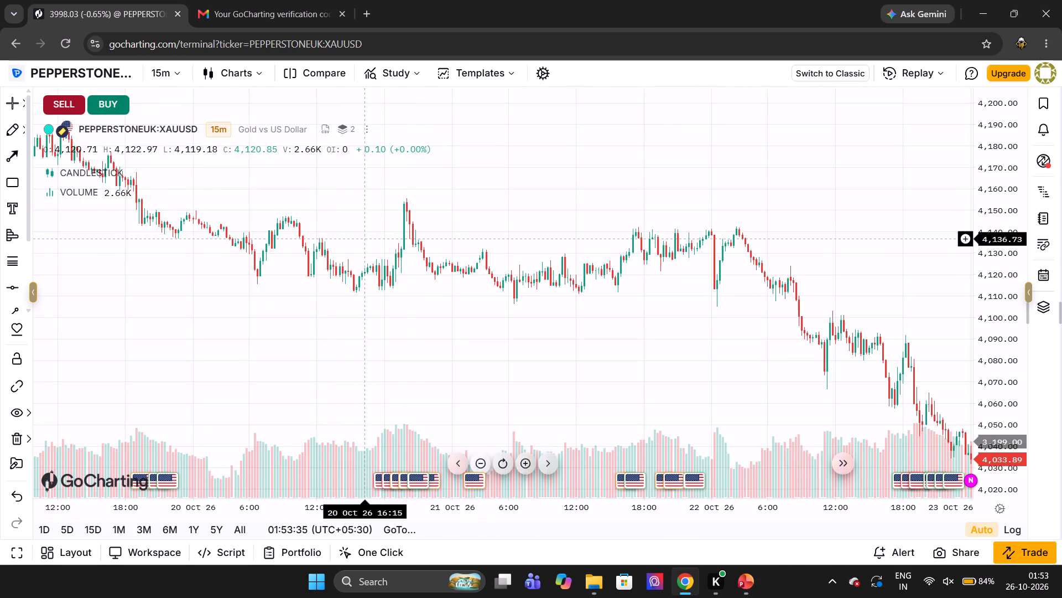
Start a Simple Bar Replay on the 15-minute chart from the 17 Sep 26 02:15 candle.
{"action": "left_click", "coordinate": [910, 77]}
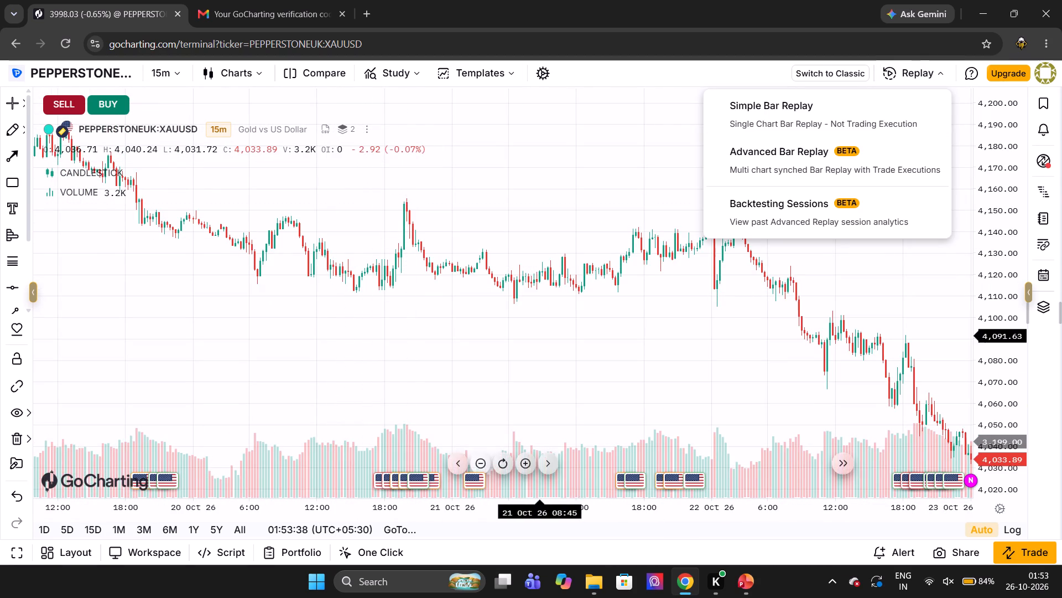
{"action": "left_click", "coordinate": [841, 118]}
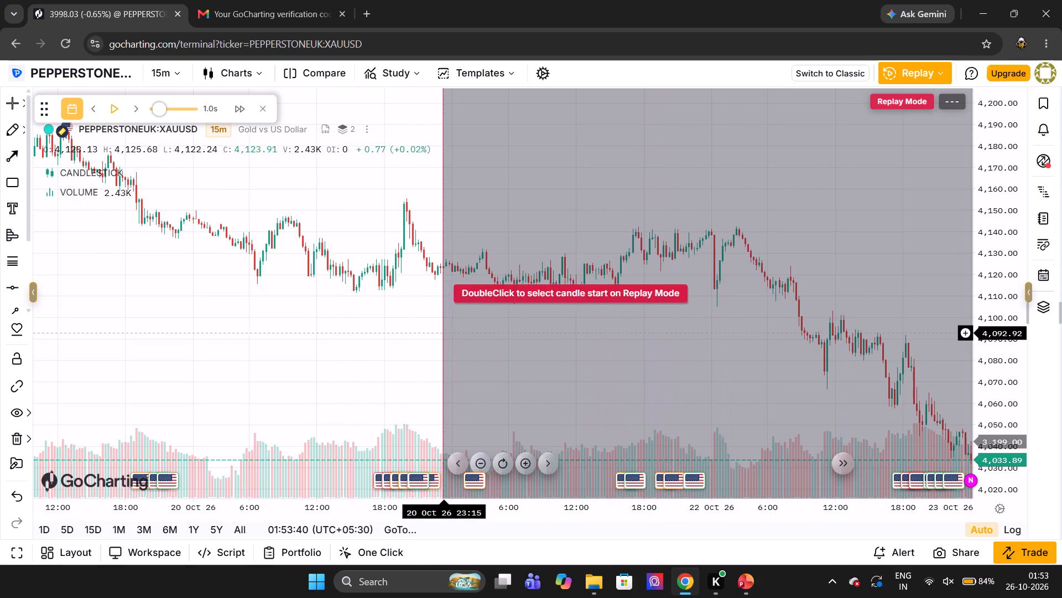
{"action": "scroll", "coordinate": [444, 332], "scroll_direction": "down", "scroll_amount": 13}
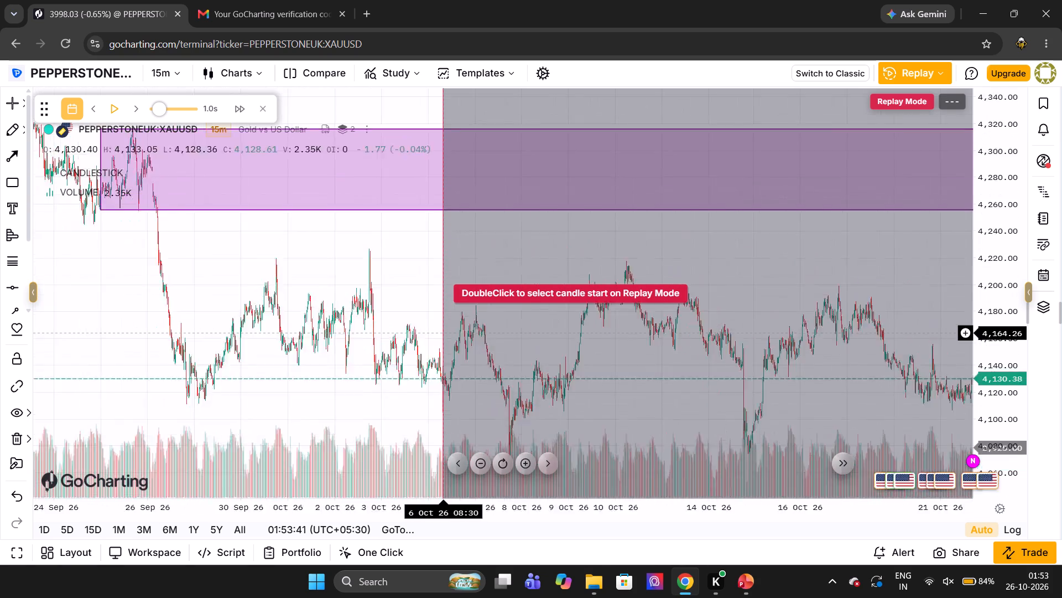
{"action": "scroll", "coordinate": [444, 332], "scroll_direction": "down", "scroll_amount": 5}
{"action": "scroll", "coordinate": [280, 364], "scroll_direction": "down", "scroll_amount": 6}
{"action": "left_click", "coordinate": [280, 364]}
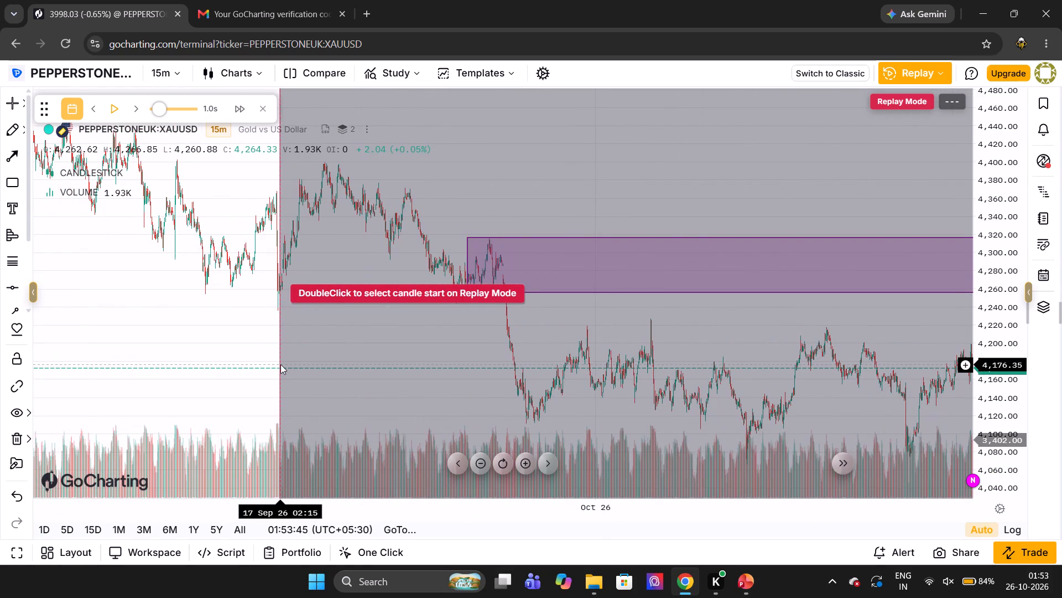
{"action": "double_click", "coordinate": [280, 364]}
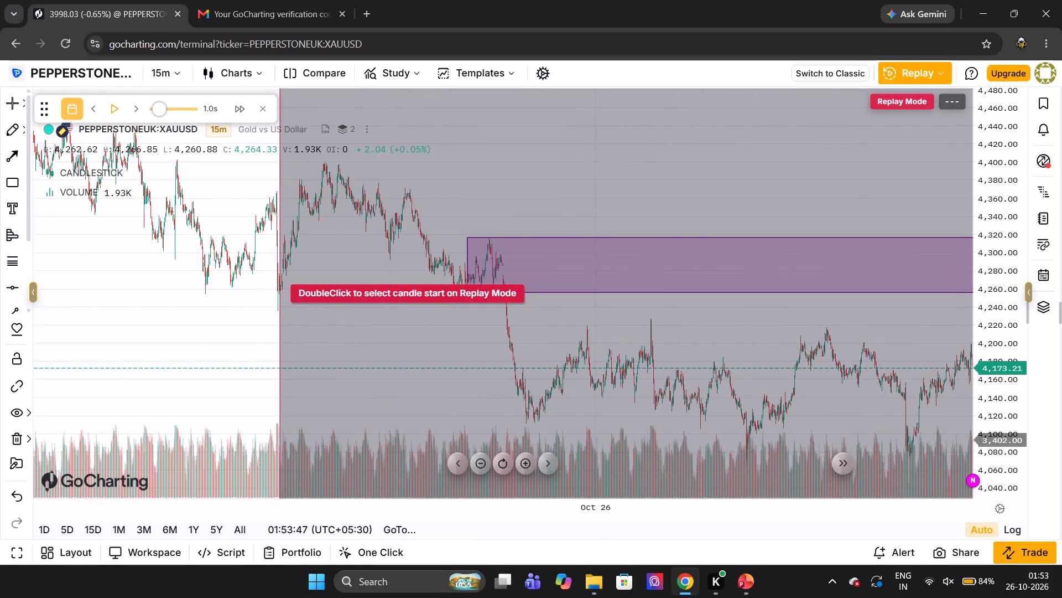
Delete the purple rectangle zone ahead of the replayed candles.
{"action": "scroll", "coordinate": [280, 364], "scroll_direction": "right", "scroll_amount": 2}
{"action": "scroll", "coordinate": [280, 364], "scroll_direction": "up", "scroll_amount": 1}
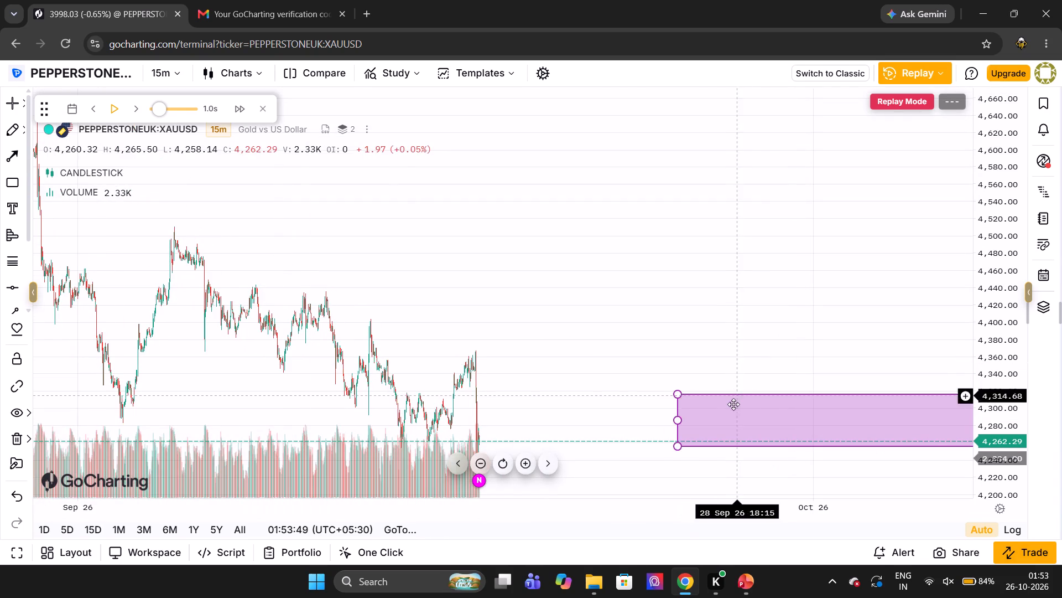
{"action": "left_click", "coordinate": [729, 396]}
{"action": "key", "text": "Delete"}
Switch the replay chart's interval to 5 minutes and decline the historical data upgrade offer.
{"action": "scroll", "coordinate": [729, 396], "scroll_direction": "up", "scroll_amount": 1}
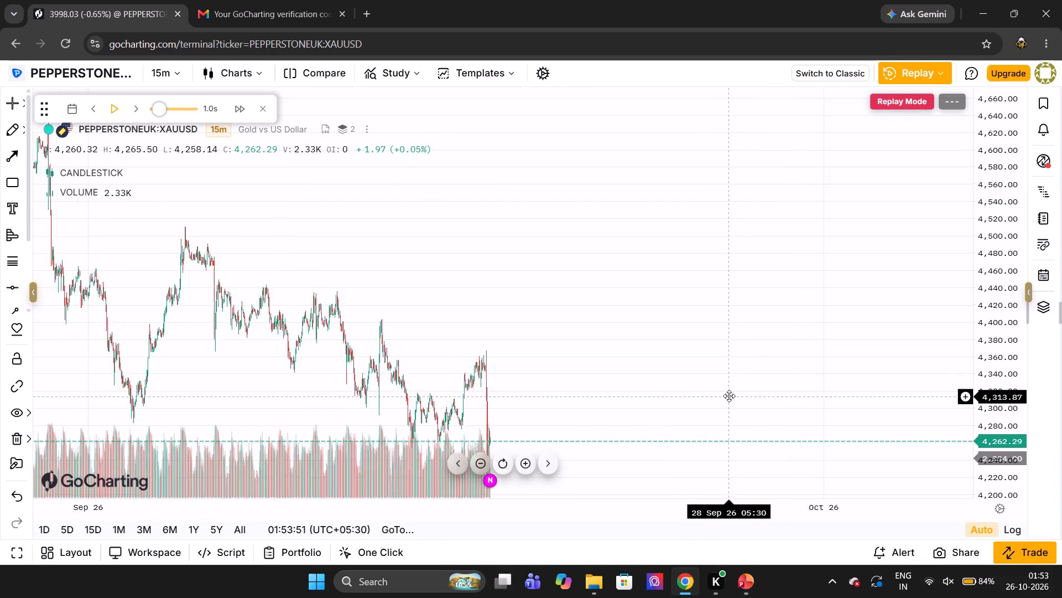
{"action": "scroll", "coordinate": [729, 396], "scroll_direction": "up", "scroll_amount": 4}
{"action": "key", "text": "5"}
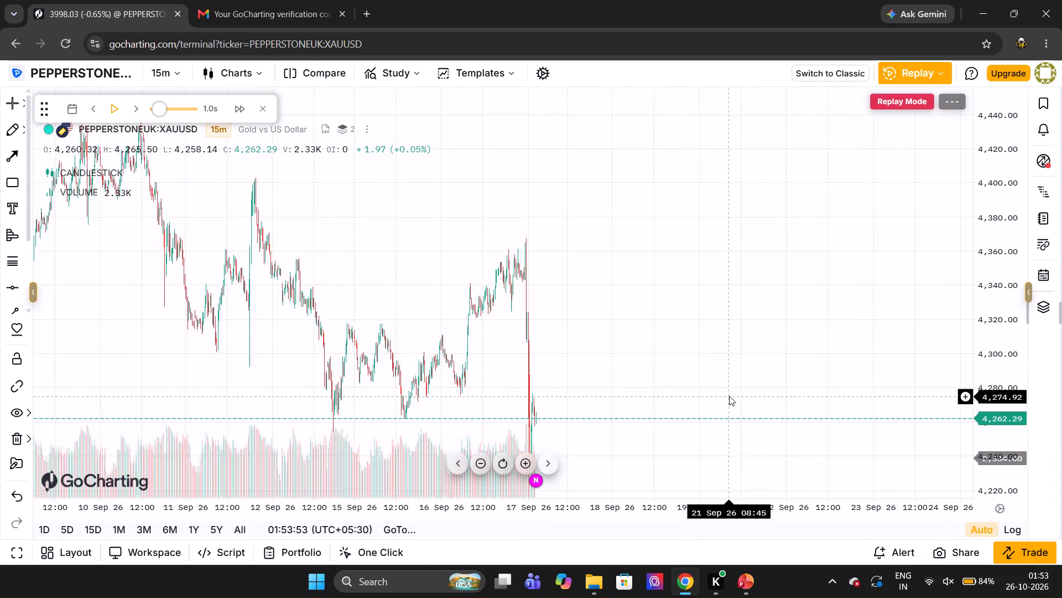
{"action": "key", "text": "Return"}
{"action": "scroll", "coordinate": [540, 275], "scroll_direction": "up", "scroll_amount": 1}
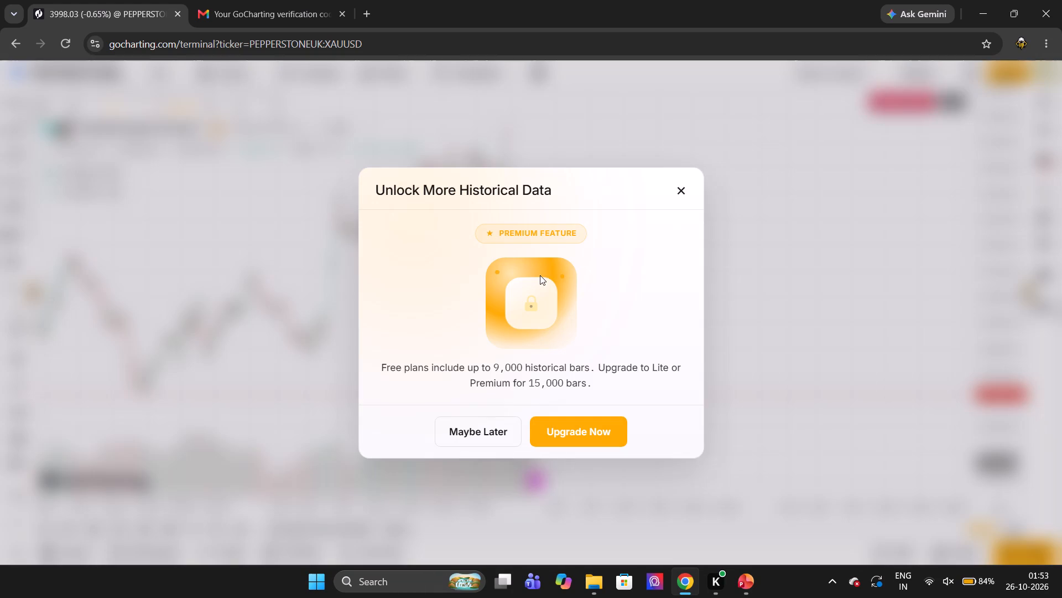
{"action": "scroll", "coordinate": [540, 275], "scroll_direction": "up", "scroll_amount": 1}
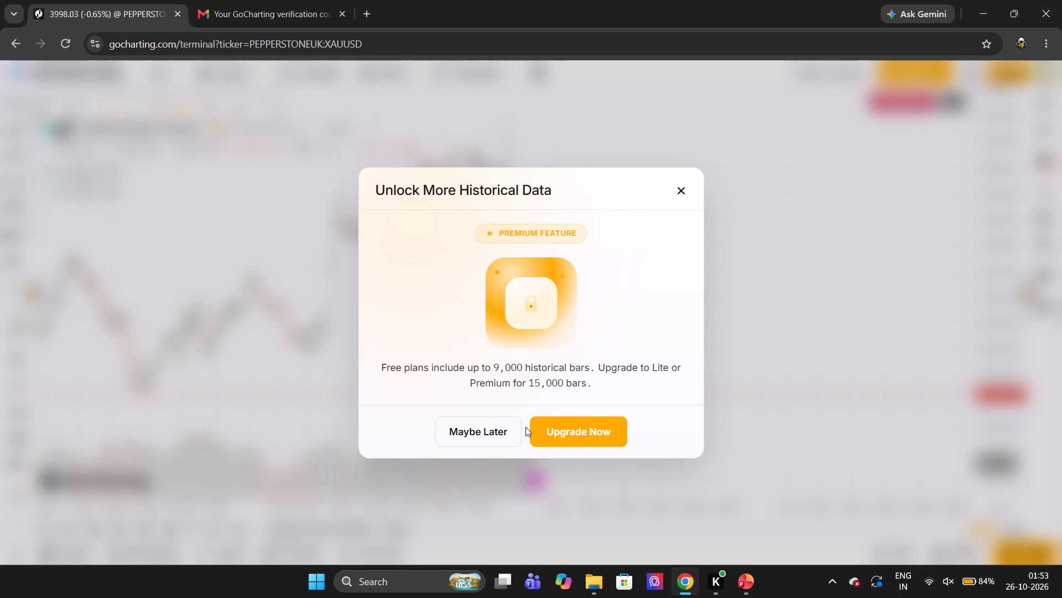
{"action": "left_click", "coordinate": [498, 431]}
Examine the 5-minute price action leading into the 17 September drop at wider and closer ranges.
{"action": "scroll", "coordinate": [493, 325], "scroll_direction": "up", "scroll_amount": 3}
{"action": "scroll", "coordinate": [493, 325], "scroll_direction": "right", "scroll_amount": 2}
{"action": "scroll", "coordinate": [493, 325], "scroll_direction": "up", "scroll_amount": 2}
{"action": "scroll", "coordinate": [493, 325], "scroll_direction": "down", "scroll_amount": 4}
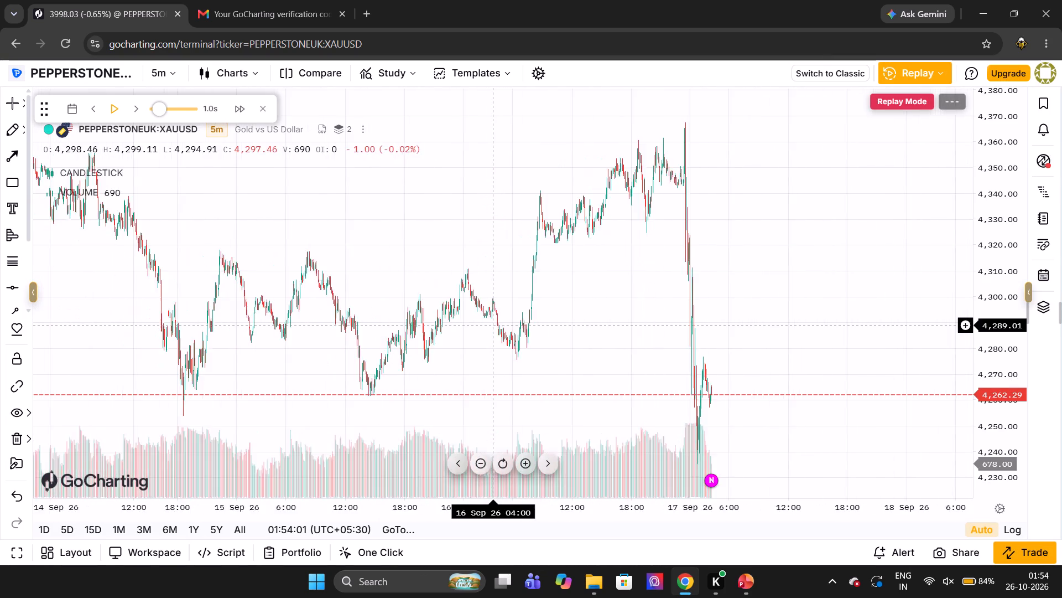
{"action": "scroll", "coordinate": [493, 325], "scroll_direction": "up", "scroll_amount": 1}
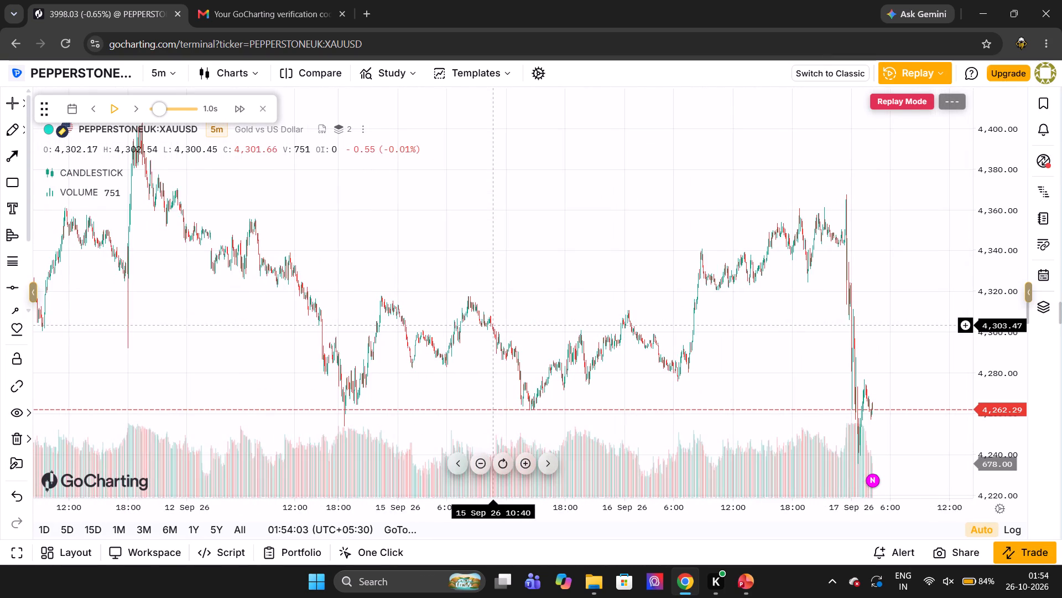
{"action": "scroll", "coordinate": [493, 325], "scroll_direction": "up", "scroll_amount": 5}
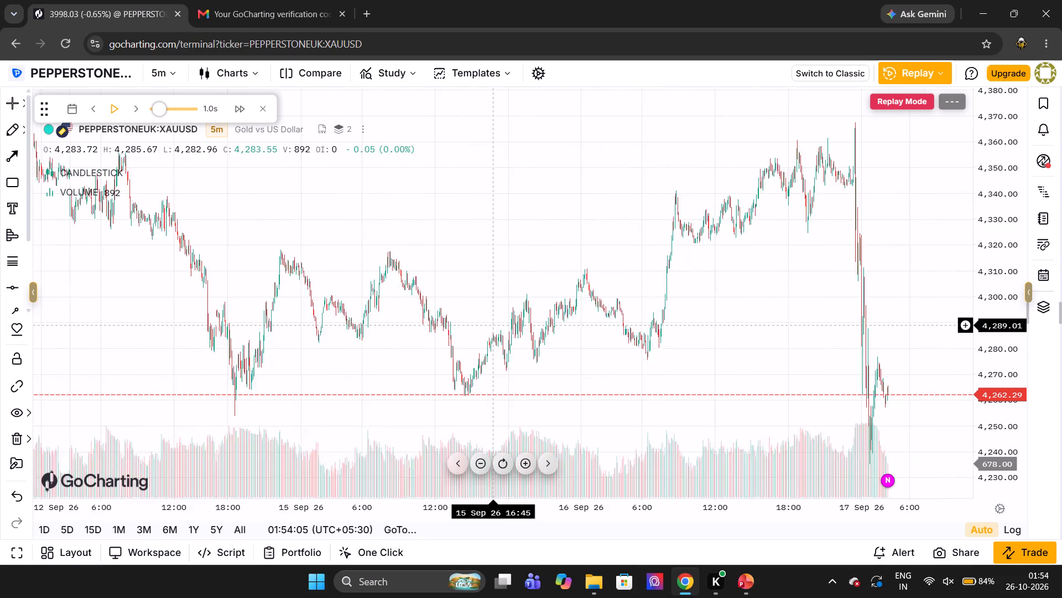
{"action": "scroll", "coordinate": [493, 325], "scroll_direction": "up", "scroll_amount": 9}
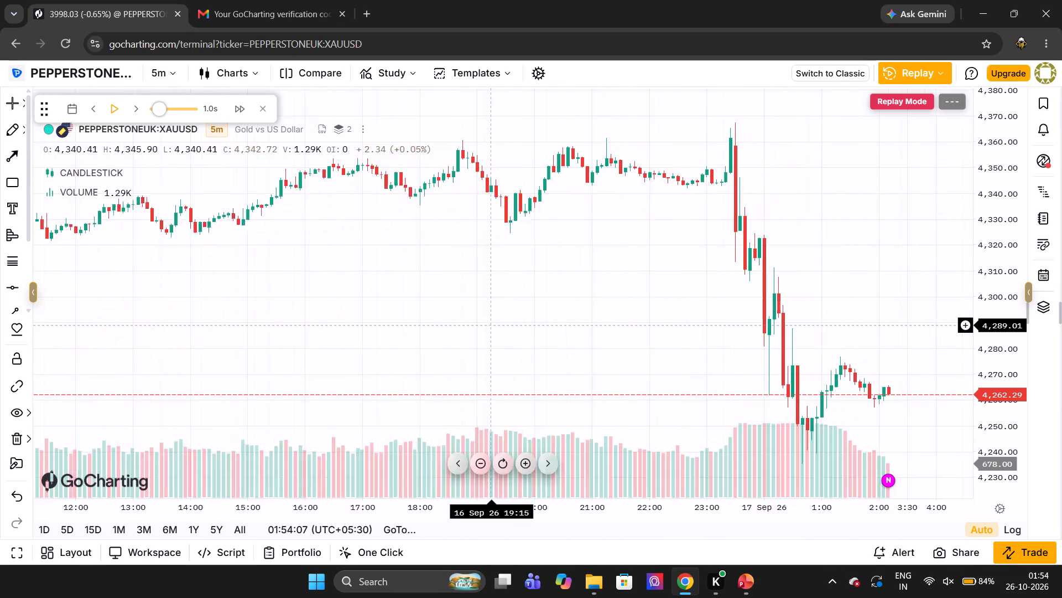
{"action": "scroll", "coordinate": [493, 325], "scroll_direction": "up", "scroll_amount": 2}
{"action": "scroll", "coordinate": [493, 325], "scroll_direction": "down", "scroll_amount": 4}
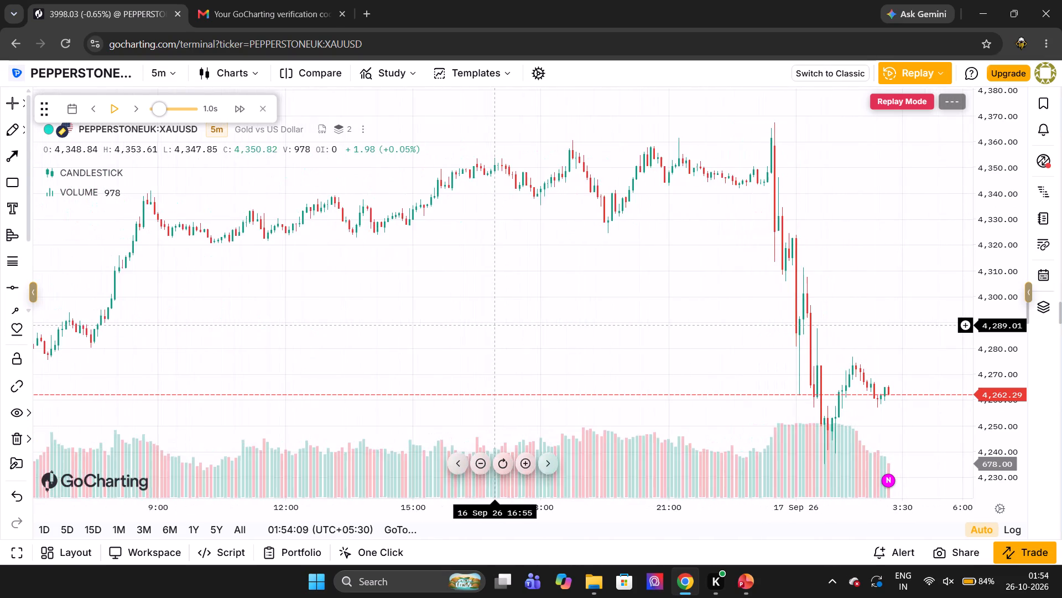
{"action": "scroll", "coordinate": [493, 325], "scroll_direction": "down", "scroll_amount": 3}
Switch the replay chart's interval to 1 hour.
{"action": "type", "text": "1h"}
{"action": "key", "text": "Return"}
Draw a horizontal line at about 4,254.90 across the 14 September low on the 1-hour chart.
{"action": "scroll", "coordinate": [442, 331], "scroll_direction": "up", "scroll_amount": 2}
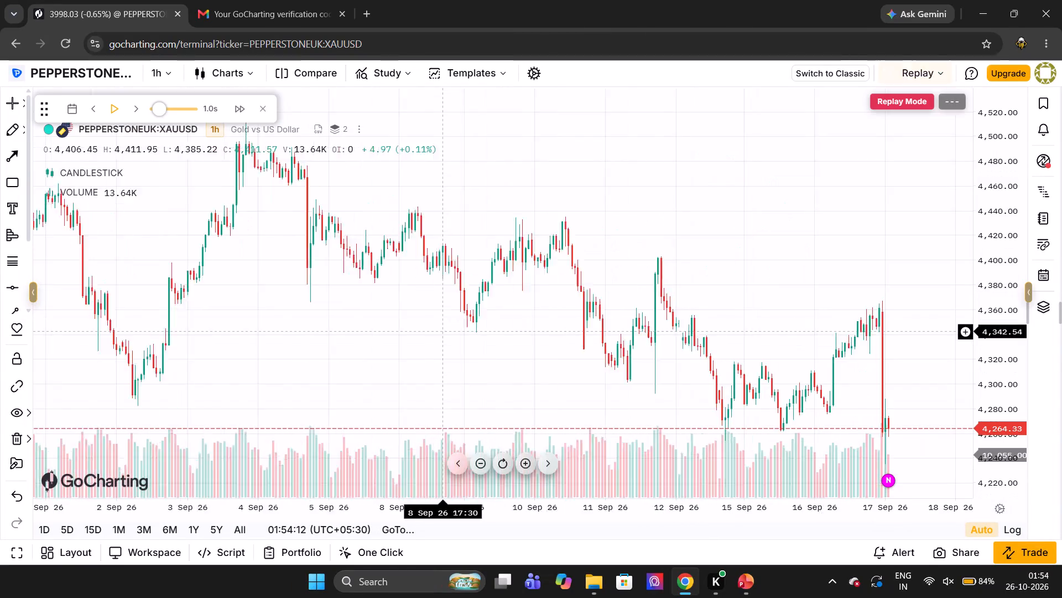
{"action": "scroll", "coordinate": [442, 331], "scroll_direction": "up", "scroll_amount": 5}
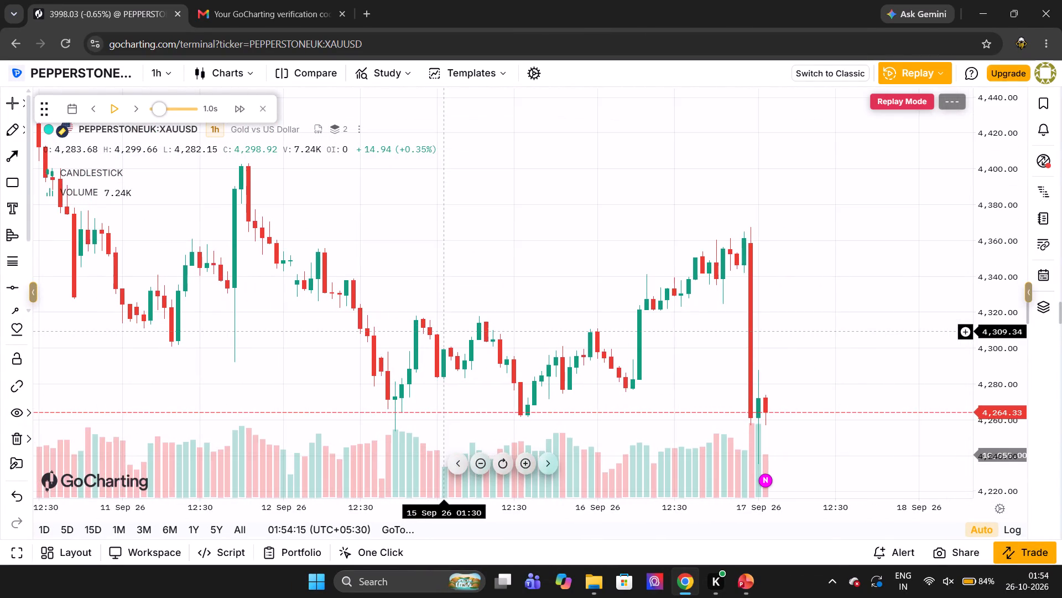
{"action": "scroll", "coordinate": [442, 331], "scroll_direction": "up", "scroll_amount": 5}
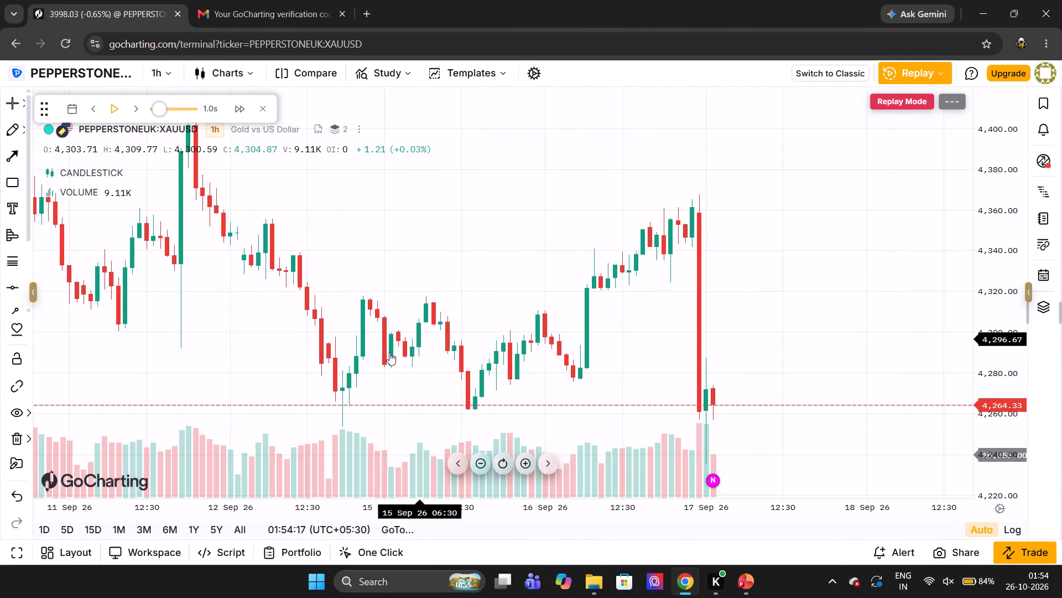
{"action": "scroll", "coordinate": [389, 353], "scroll_direction": "up", "scroll_amount": 2}
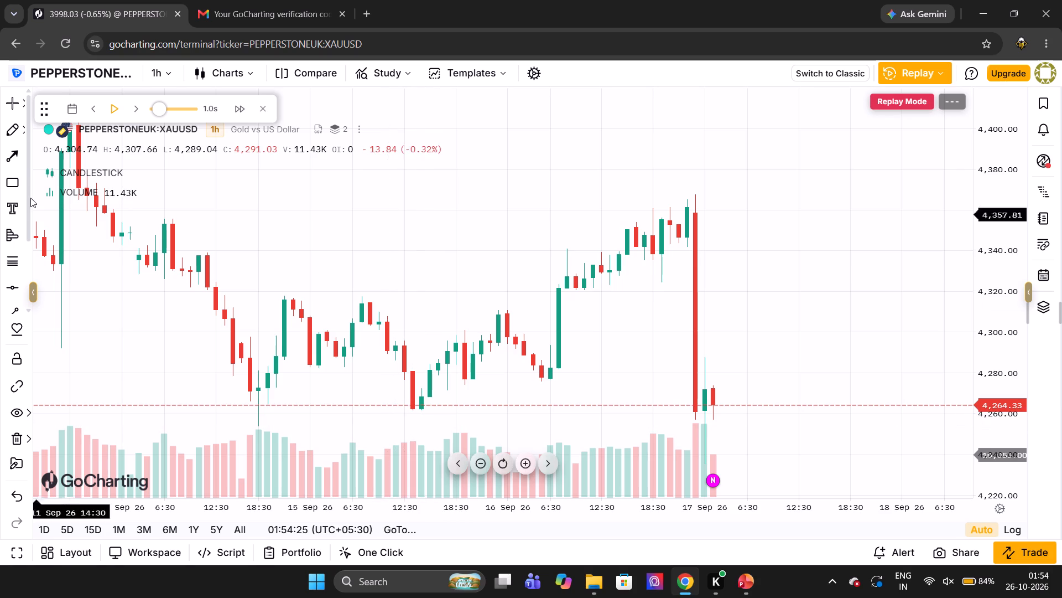
{"action": "left_click", "coordinate": [6, 286]}
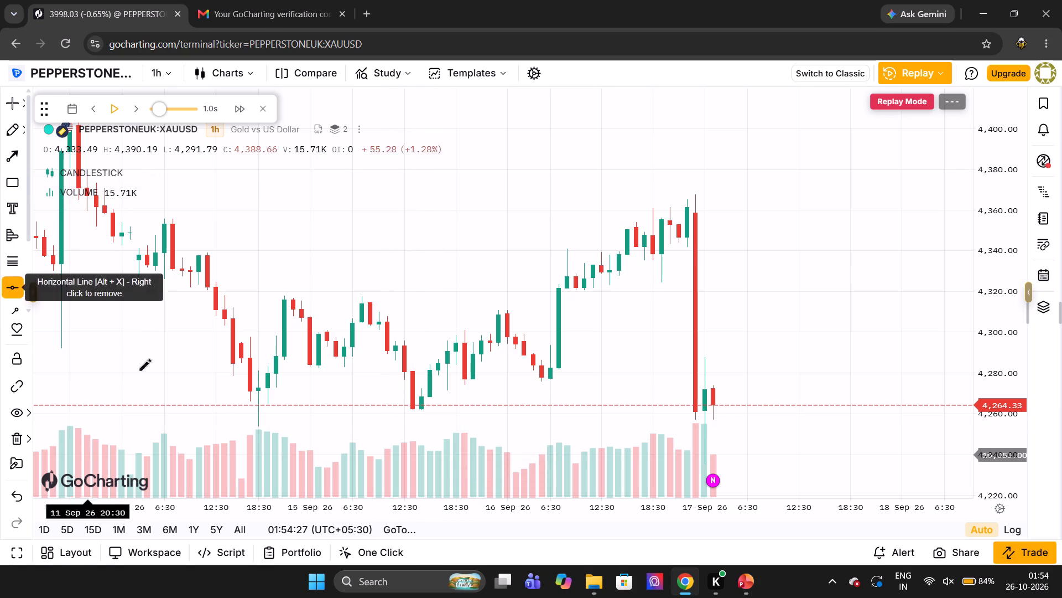
{"action": "left_click", "coordinate": [306, 424]}
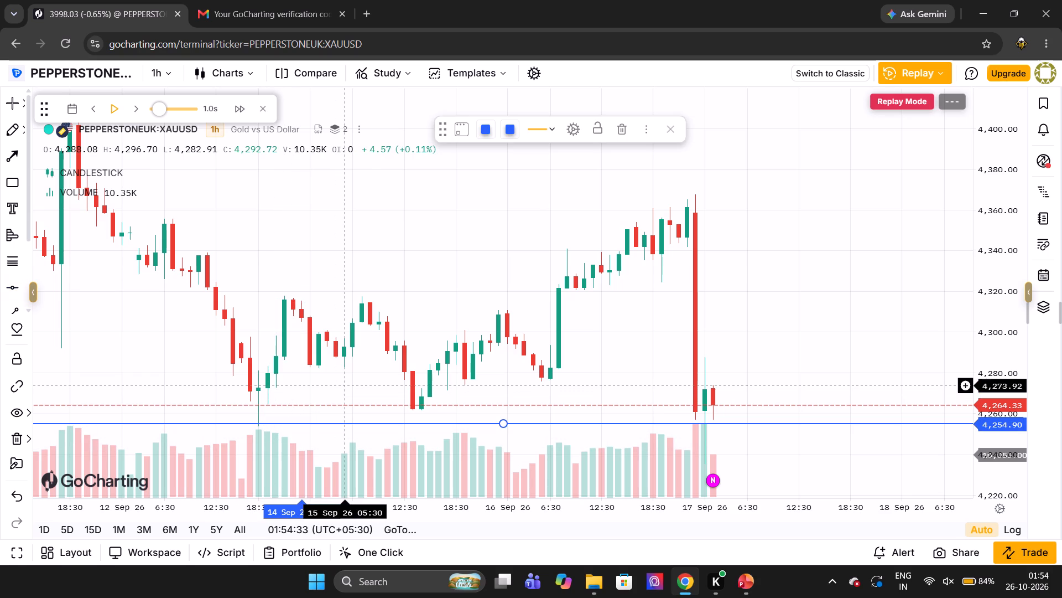
{"action": "left_click", "coordinate": [342, 385]}
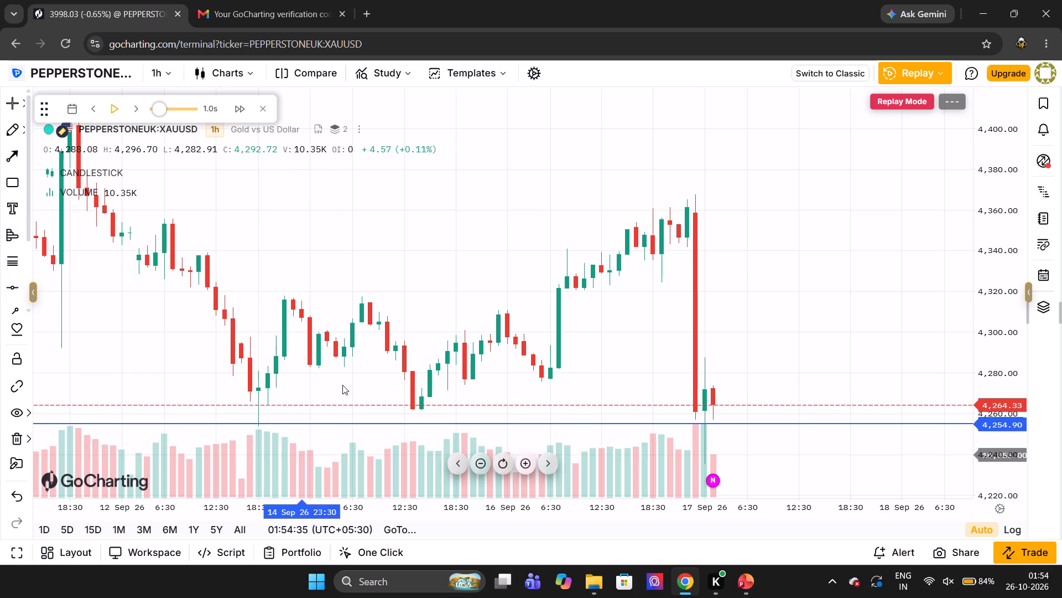
Switch the replay chart's interval to 5 minutes and decline the historical data upgrade offer.
{"action": "key", "text": "5"}
{"action": "key", "text": "Return"}
{"action": "scroll", "coordinate": [404, 399], "scroll_direction": "down", "scroll_amount": 6}
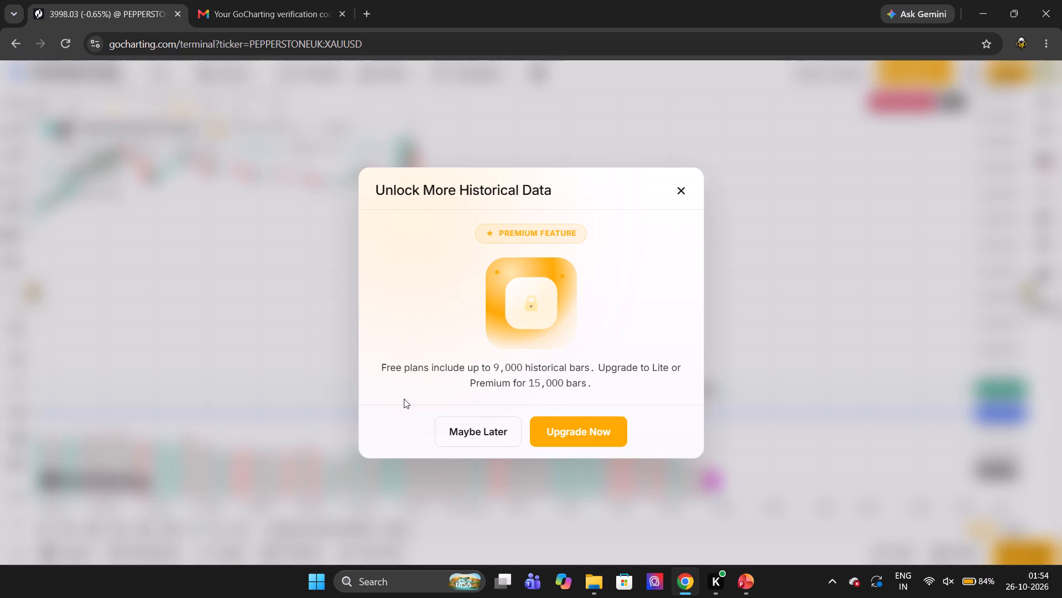
{"action": "left_click", "coordinate": [482, 431]}
{"action": "scroll", "coordinate": [482, 431], "scroll_direction": "down", "scroll_amount": 2}
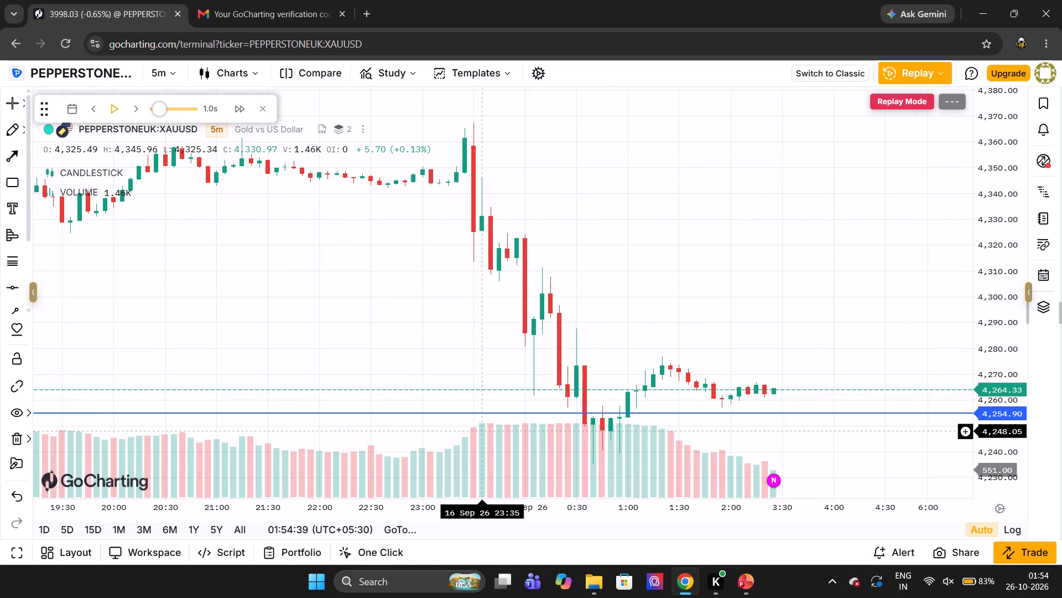
{"action": "scroll", "coordinate": [482, 431], "scroll_direction": "down", "scroll_amount": 8}
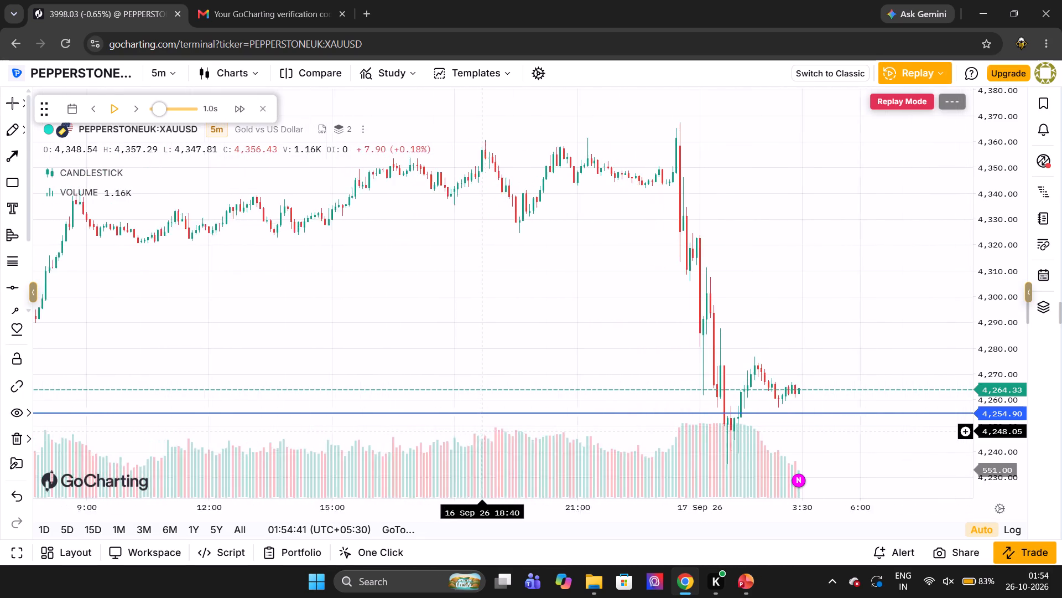
{"action": "scroll", "coordinate": [482, 431], "scroll_direction": "down", "scroll_amount": 1}
Switch the replay chart's interval to 3 minutes and start the replay from the first available candle.
{"action": "key", "text": "3"}
{"action": "key", "text": "Return"}
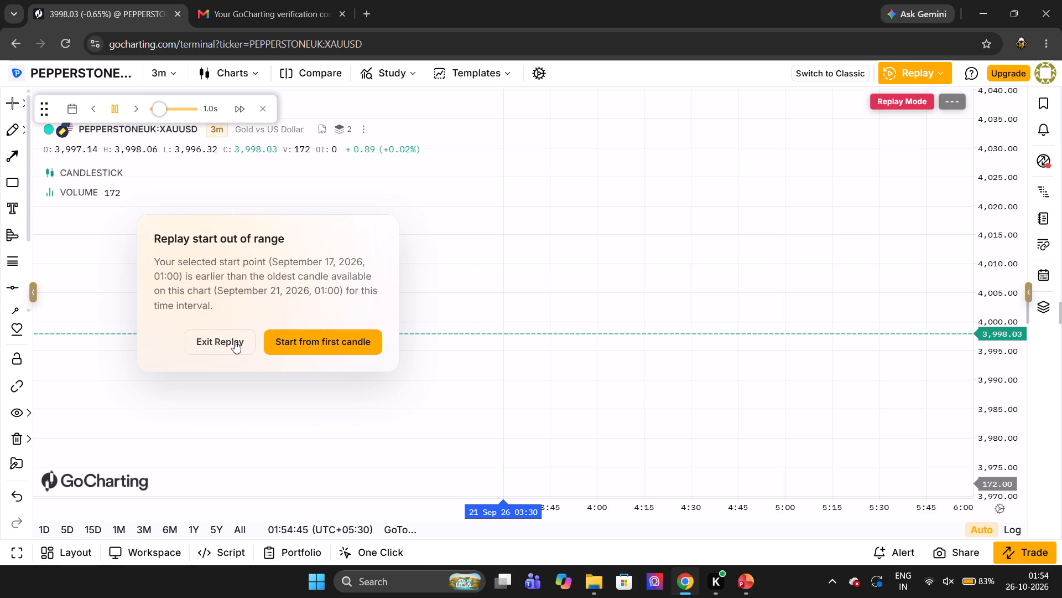
{"action": "left_click", "coordinate": [356, 386]}
{"action": "left_click", "coordinate": [361, 343]}
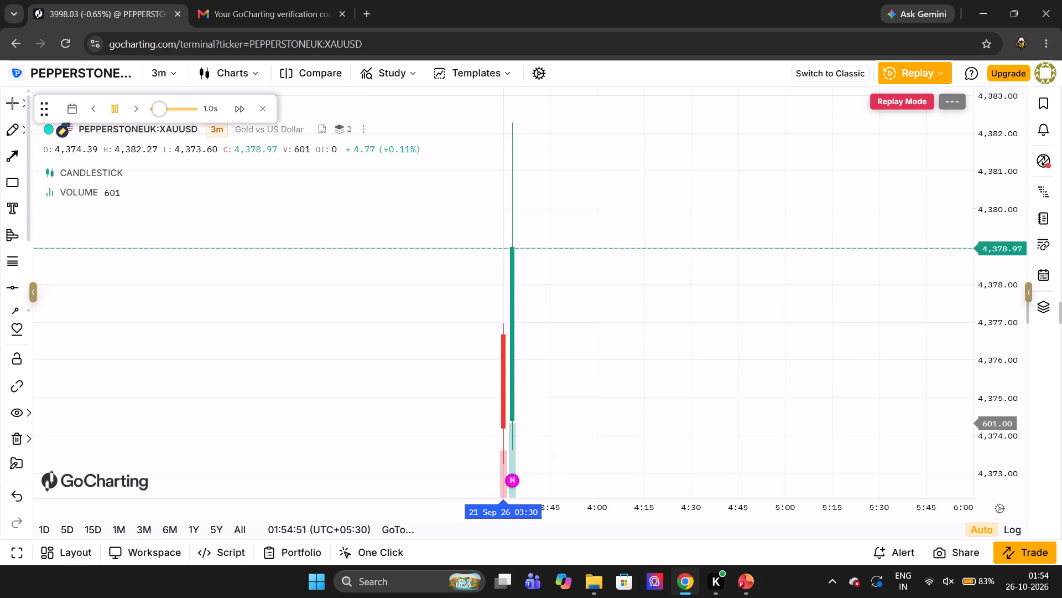
Pause the 3-minute replay.
{"action": "scroll", "coordinate": [432, 367], "scroll_direction": "down", "scroll_amount": 8}
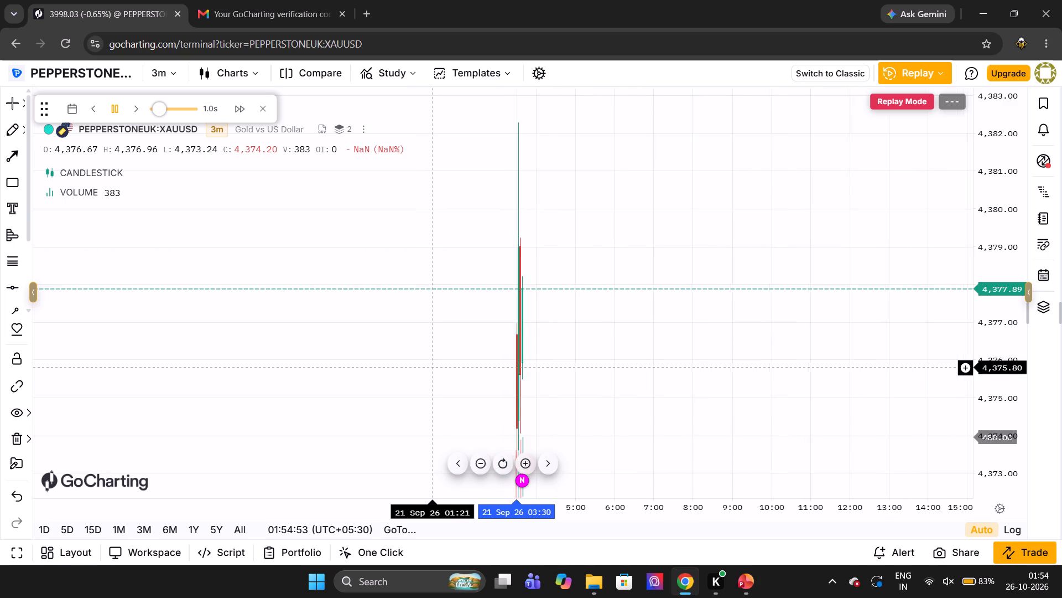
{"action": "scroll", "coordinate": [432, 367], "scroll_direction": "down", "scroll_amount": 1}
{"action": "scroll", "coordinate": [432, 367], "scroll_direction": "up", "scroll_amount": 5}
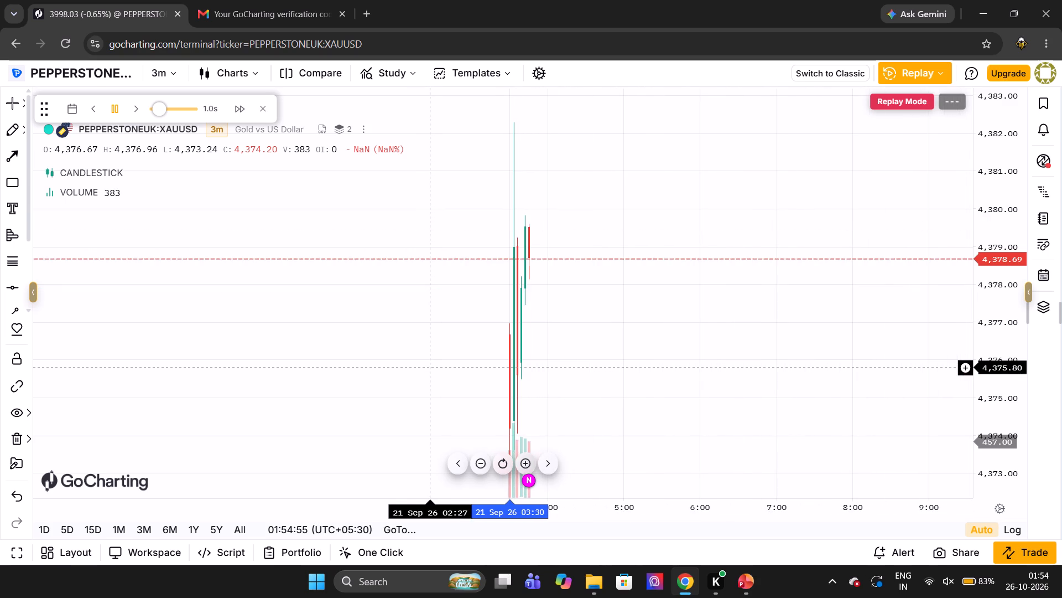
{"action": "left_click", "coordinate": [417, 357]}
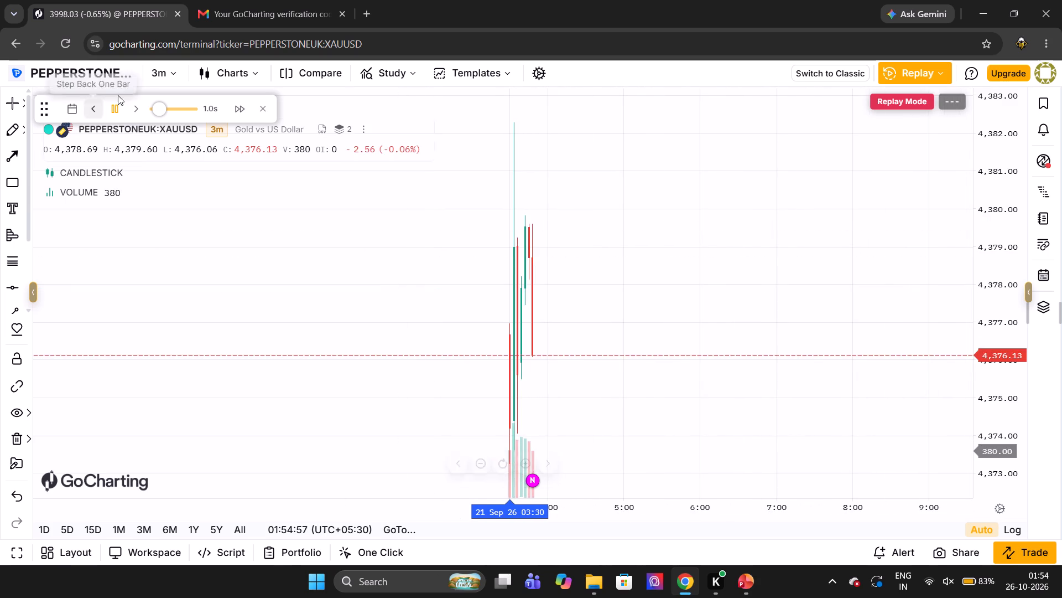
{"action": "left_click", "coordinate": [121, 105]}
Examine the first replayed 3-minute candles of 21 September at closer and wider ranges.
{"action": "scroll", "coordinate": [254, 257], "scroll_direction": "down", "scroll_amount": 3}
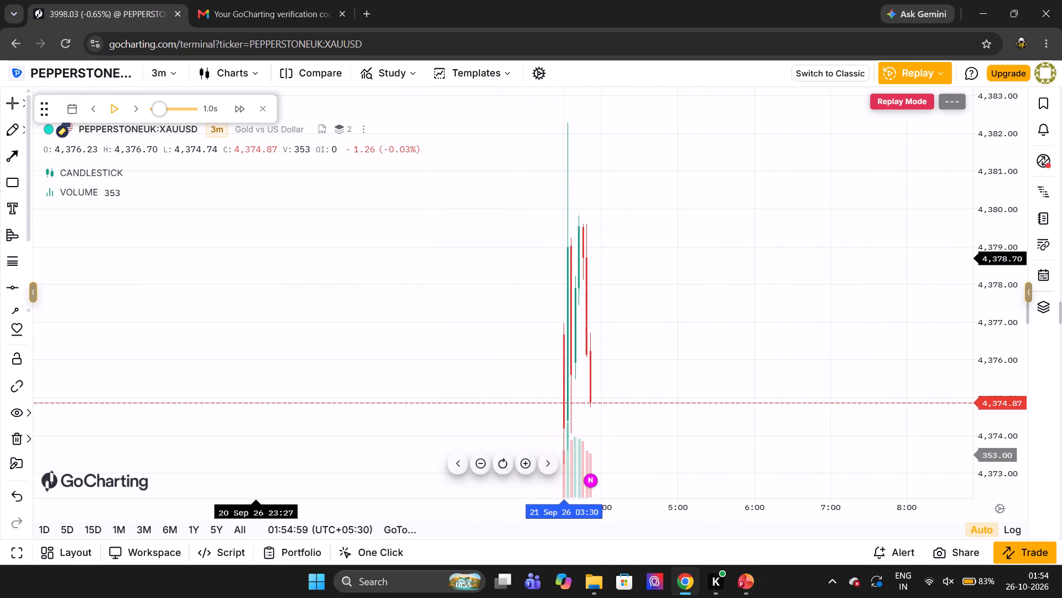
{"action": "scroll", "coordinate": [254, 257], "scroll_direction": "right", "scroll_amount": 1}
{"action": "scroll", "coordinate": [254, 257], "scroll_direction": "up", "scroll_amount": 7}
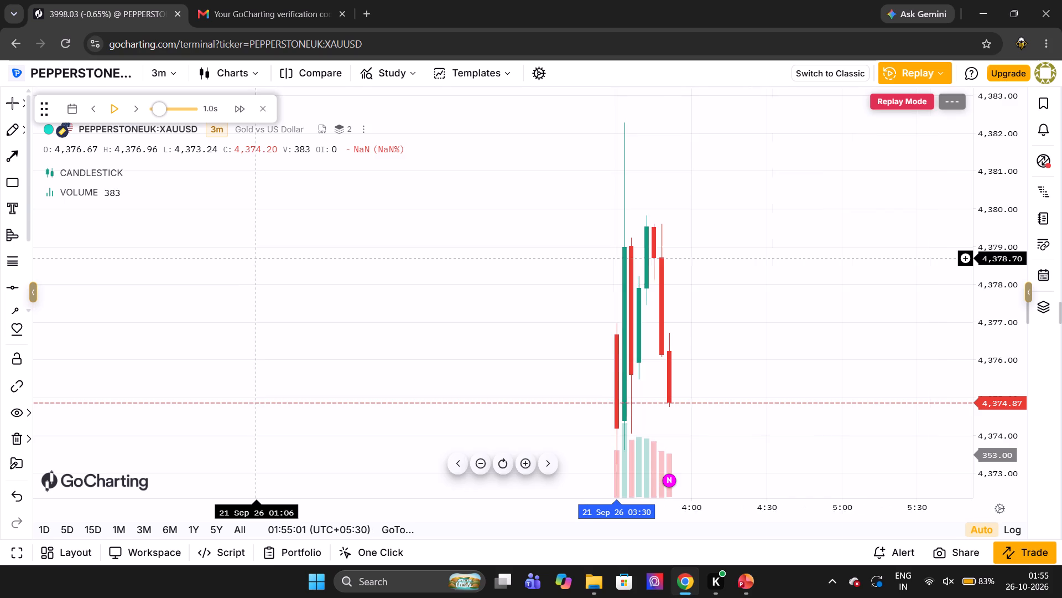
{"action": "scroll", "coordinate": [254, 257], "scroll_direction": "up", "scroll_amount": 4}
{"action": "scroll", "coordinate": [254, 257], "scroll_direction": "down", "scroll_amount": 3}
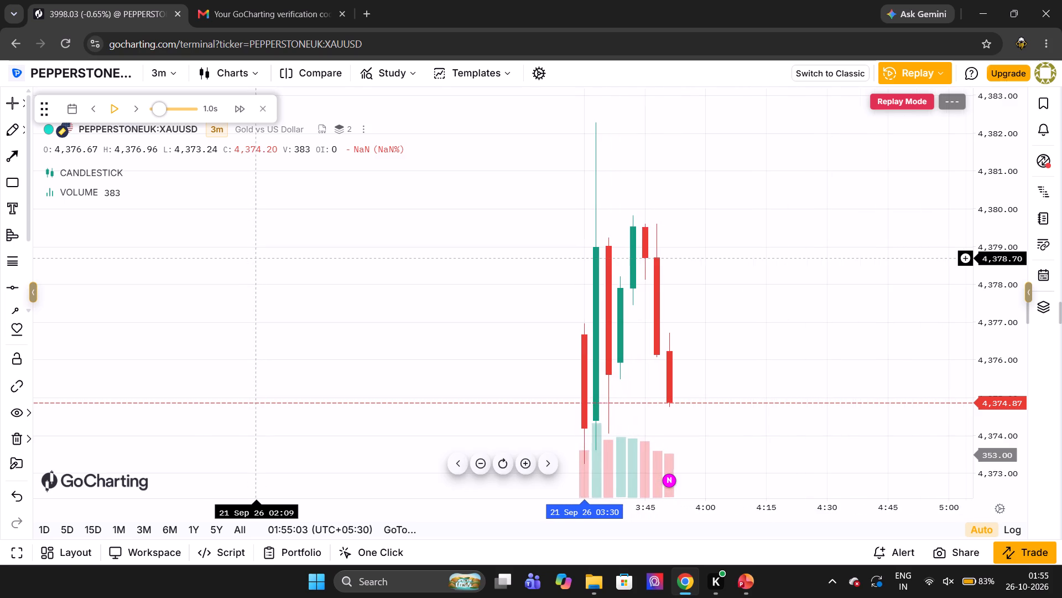
{"action": "scroll", "coordinate": [254, 257], "scroll_direction": "down", "scroll_amount": 8}
{"action": "scroll", "coordinate": [254, 257], "scroll_direction": "up", "scroll_amount": 3}
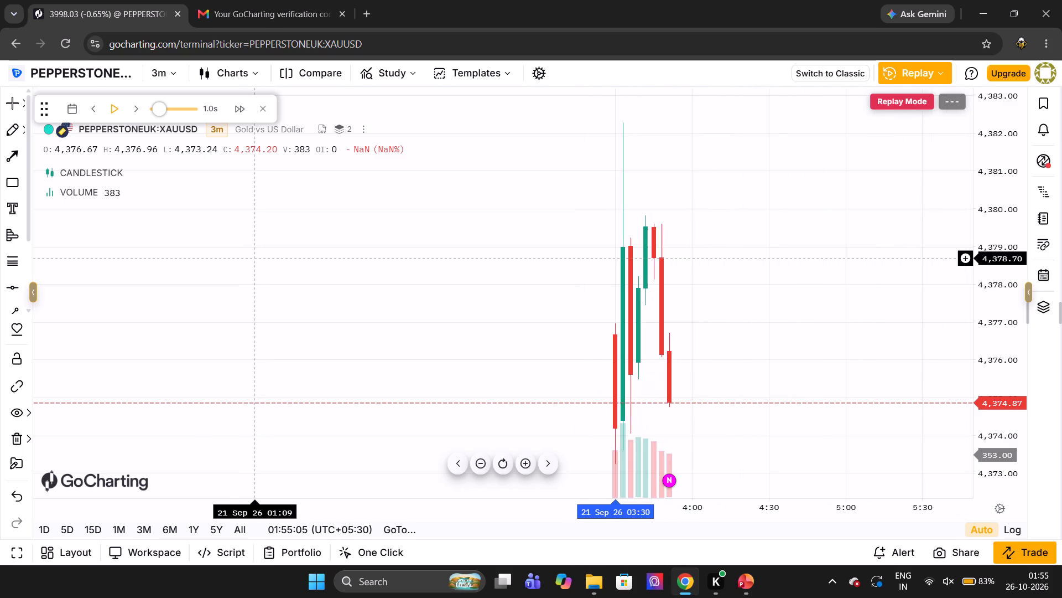
Switch the replay chart's interval to 15 minutes and decline the historical data upgrade offer.
{"action": "type", "text": "15"}
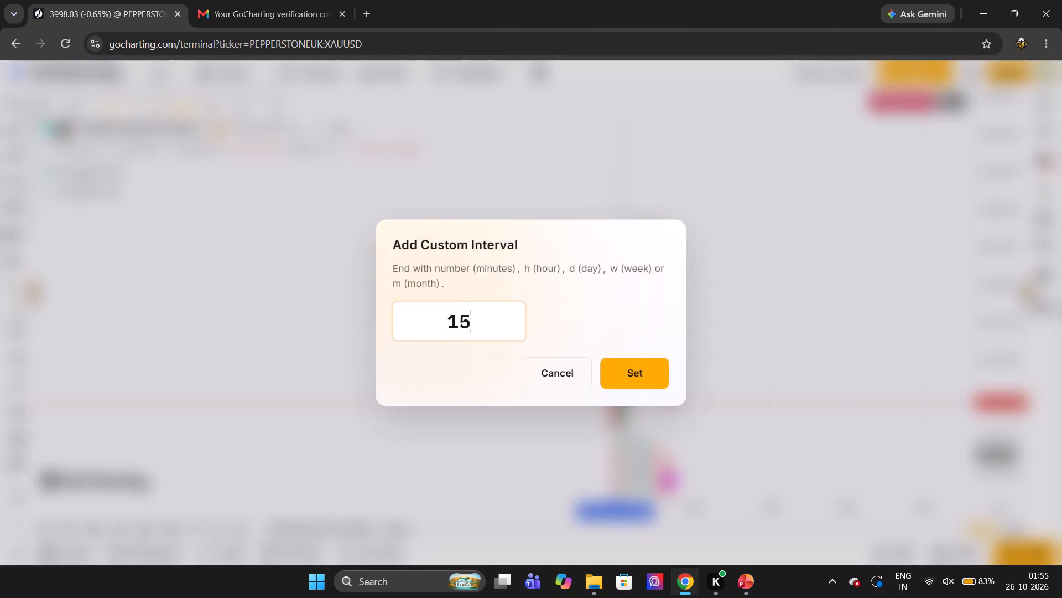
{"action": "key", "text": "Return"}
{"action": "scroll", "coordinate": [373, 285], "scroll_direction": "up", "scroll_amount": 1}
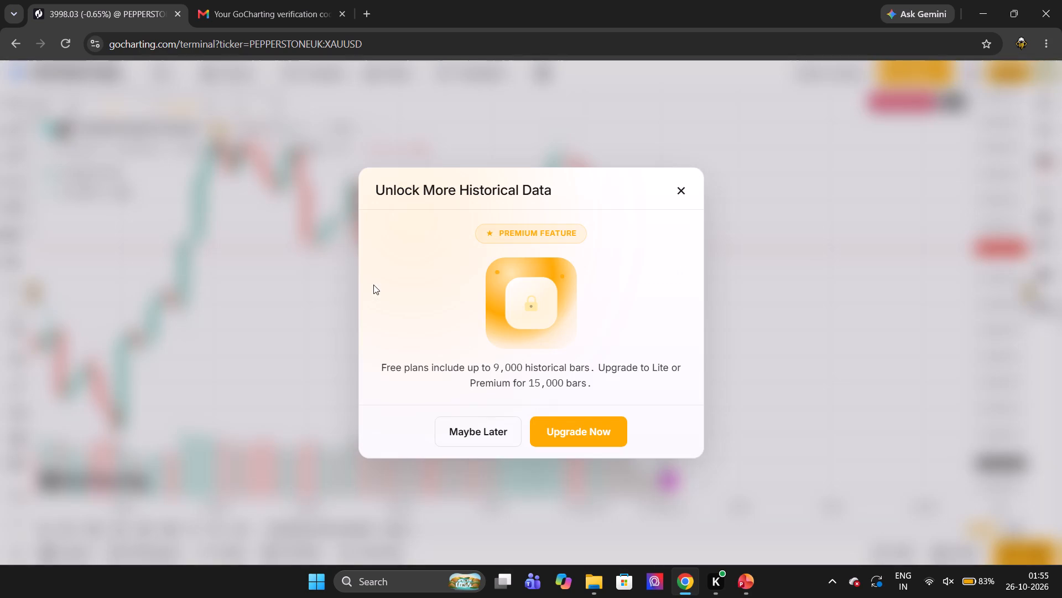
{"action": "left_click", "coordinate": [471, 428]}
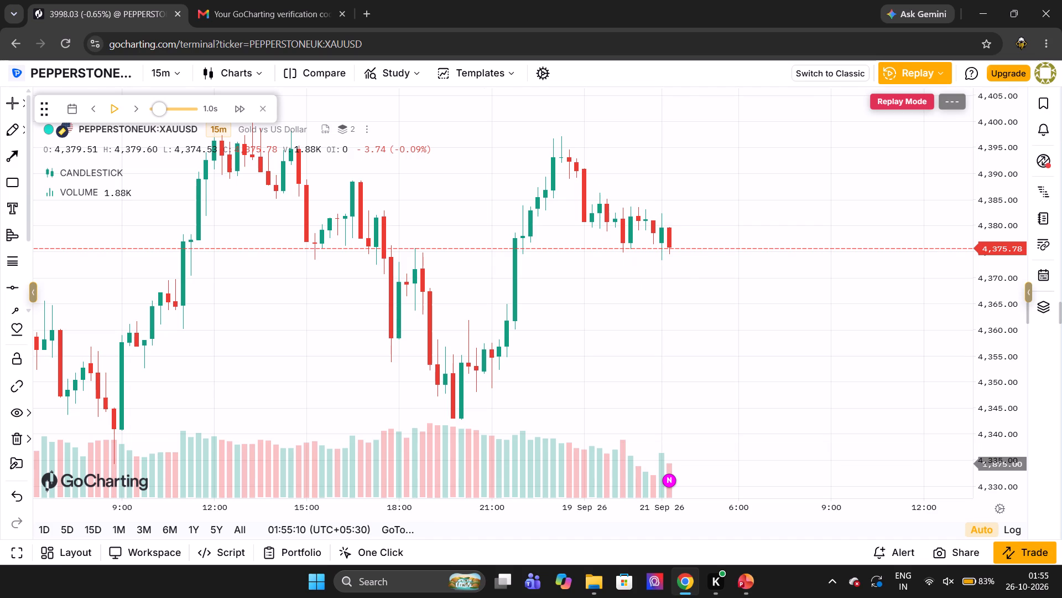
Examine the 15-minute price action back to 10 September against the 4,254.90 horizontal line.
{"action": "scroll", "coordinate": [494, 372], "scroll_direction": "right", "scroll_amount": 4}
{"action": "scroll", "coordinate": [494, 372], "scroll_direction": "down", "scroll_amount": 2}
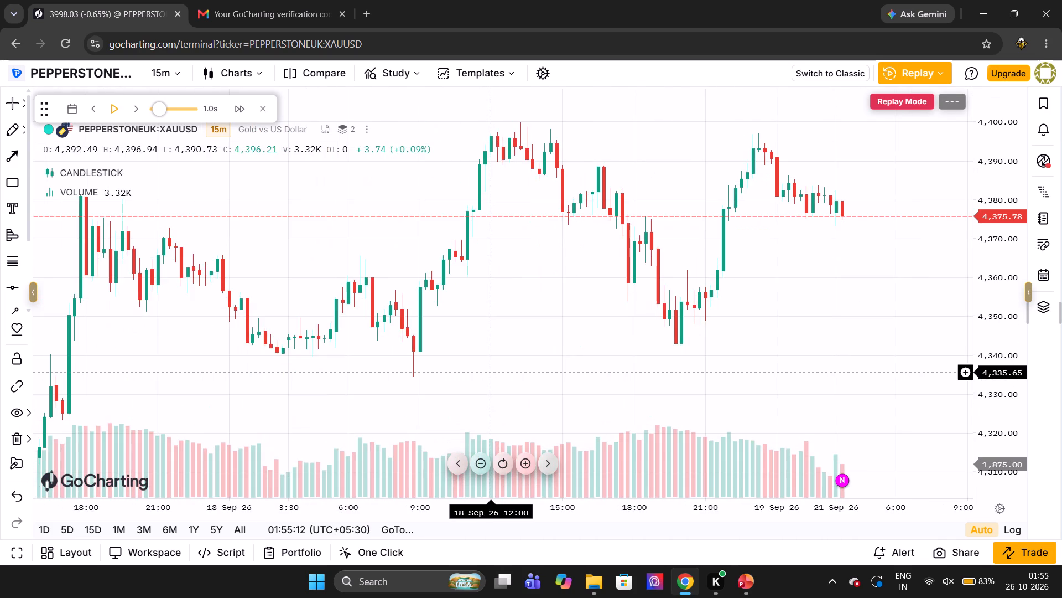
{"action": "scroll", "coordinate": [494, 372], "scroll_direction": "down", "scroll_amount": 6}
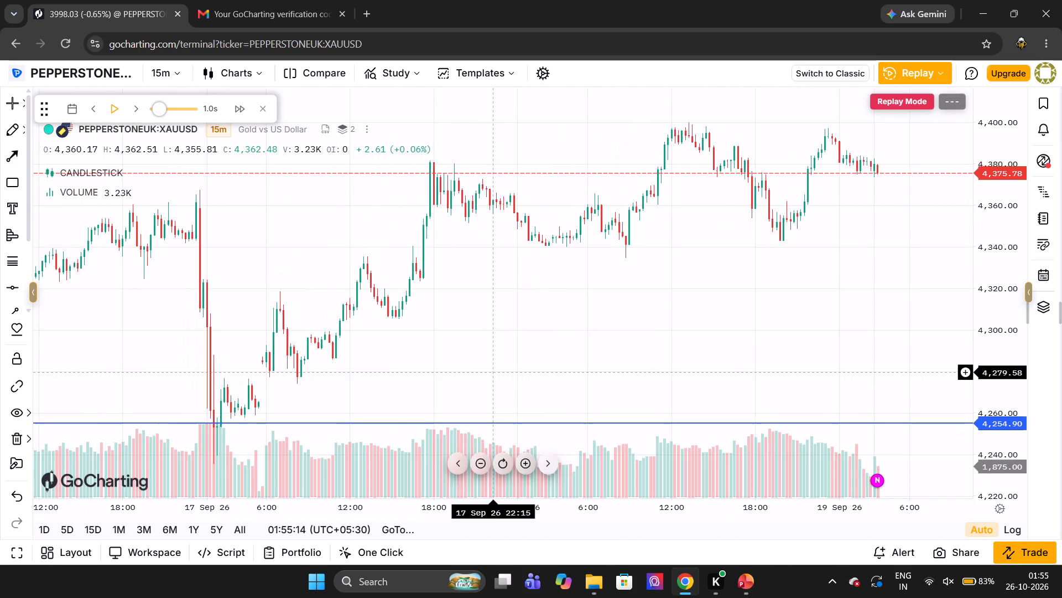
{"action": "scroll", "coordinate": [494, 372], "scroll_direction": "down", "scroll_amount": 1}
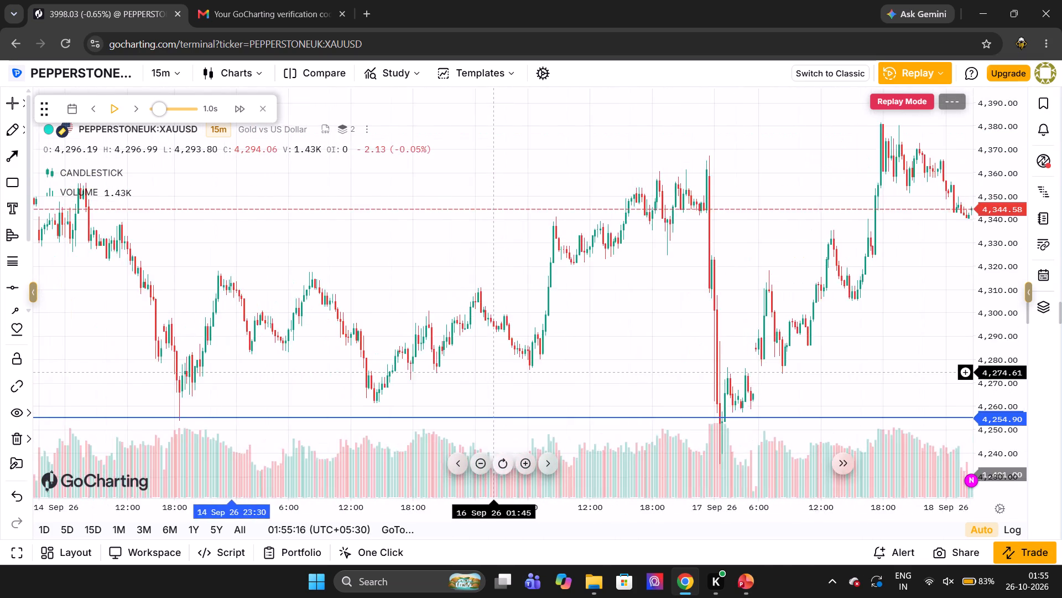
{"action": "scroll", "coordinate": [494, 372], "scroll_direction": "down", "scroll_amount": 4}
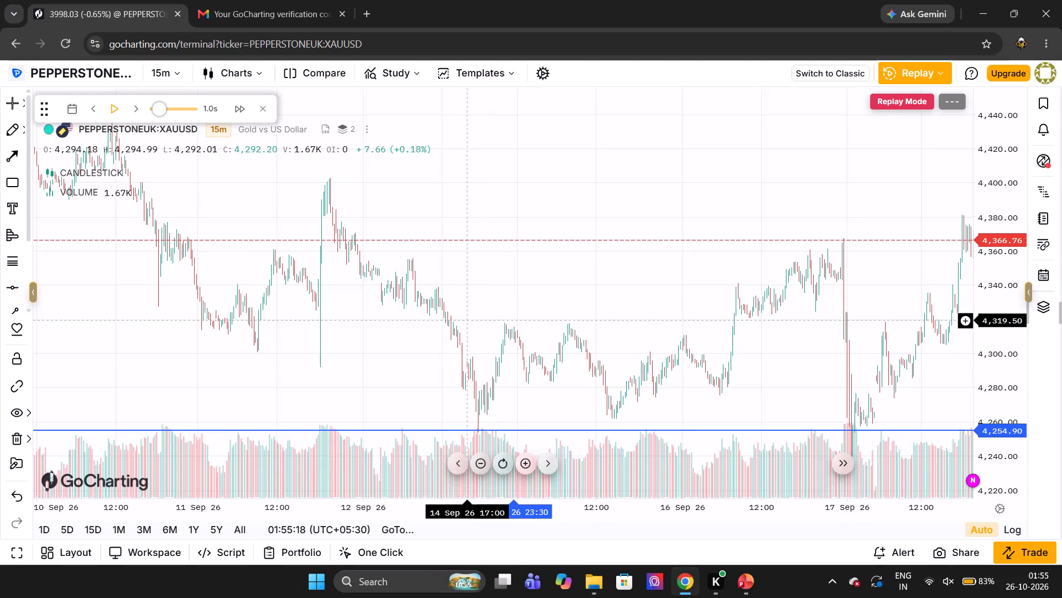
Jump the replay to the end of the data and exit replay mode.
{"action": "left_click", "coordinate": [237, 113]}
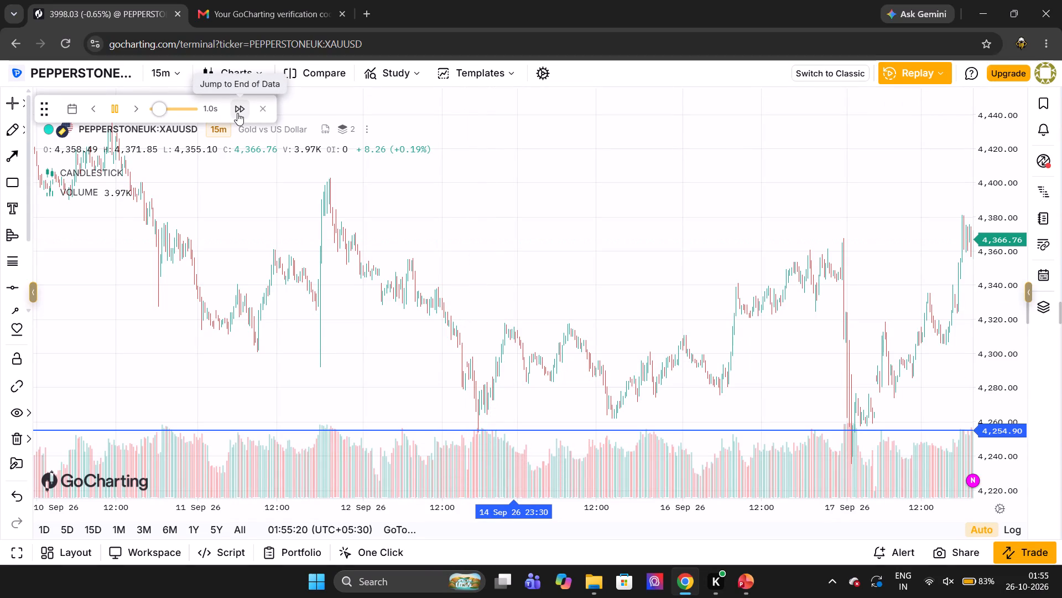
{"action": "left_click", "coordinate": [274, 107]}
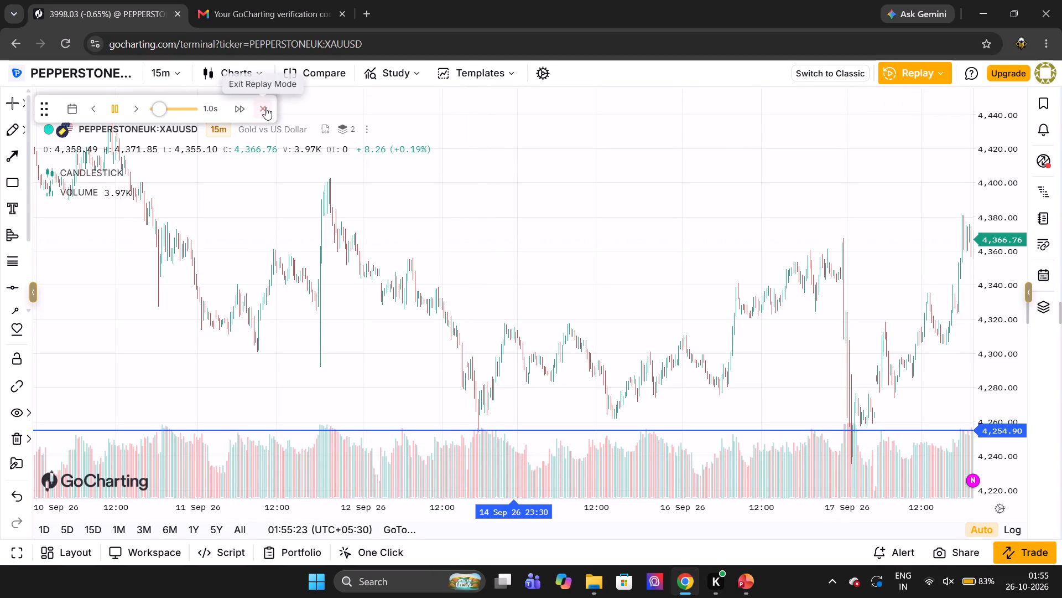
{"action": "left_click", "coordinate": [265, 107]}
Return the chart to the latest candles and examine the 15-minute price action of 23 and 24 October.
{"action": "scroll", "coordinate": [808, 192], "scroll_direction": "left", "scroll_amount": 6}
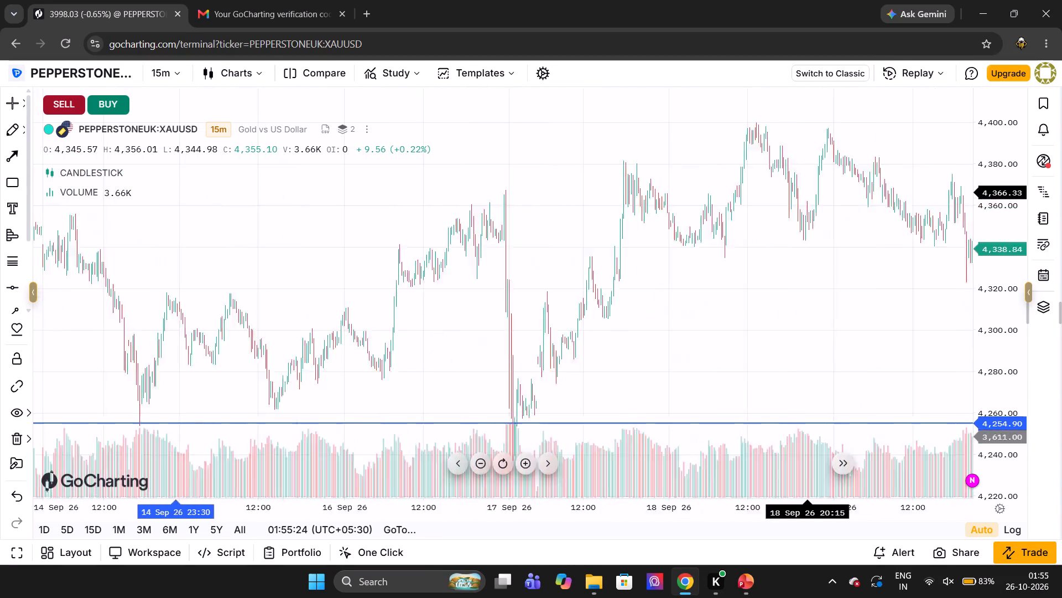
{"action": "scroll", "coordinate": [808, 192], "scroll_direction": "left", "scroll_amount": 19}
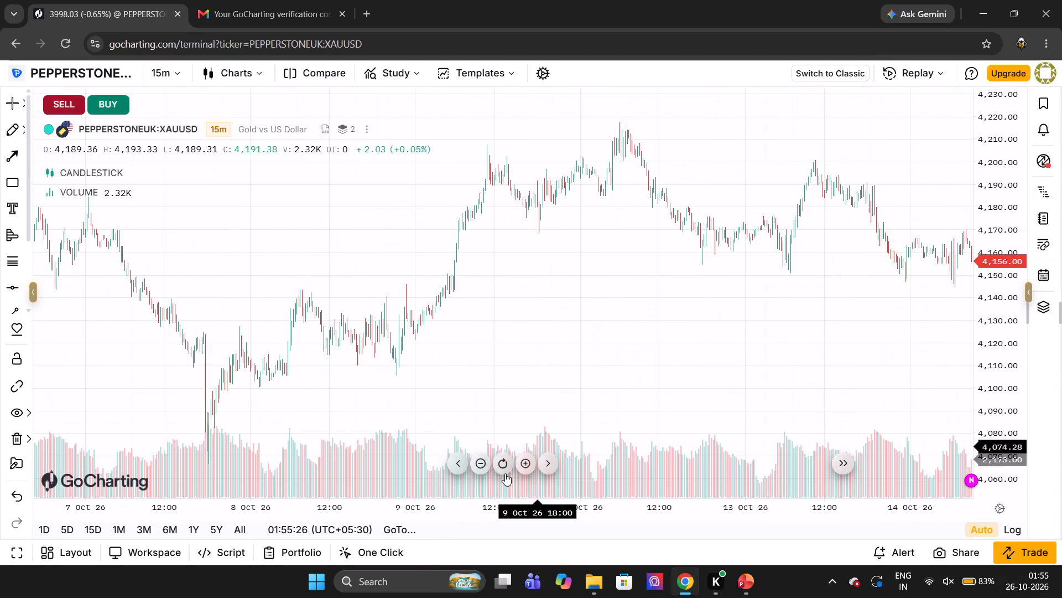
{"action": "left_click", "coordinate": [503, 463]}
{"action": "scroll", "coordinate": [532, 411], "scroll_direction": "up", "scroll_amount": 1}
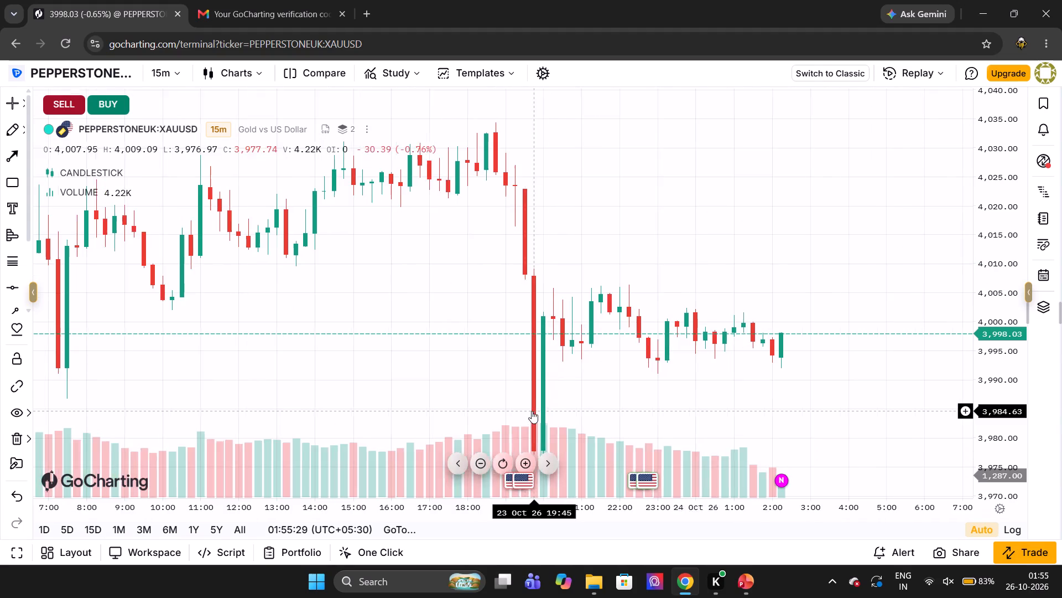
{"action": "scroll", "coordinate": [532, 411], "scroll_direction": "up", "scroll_amount": 2}
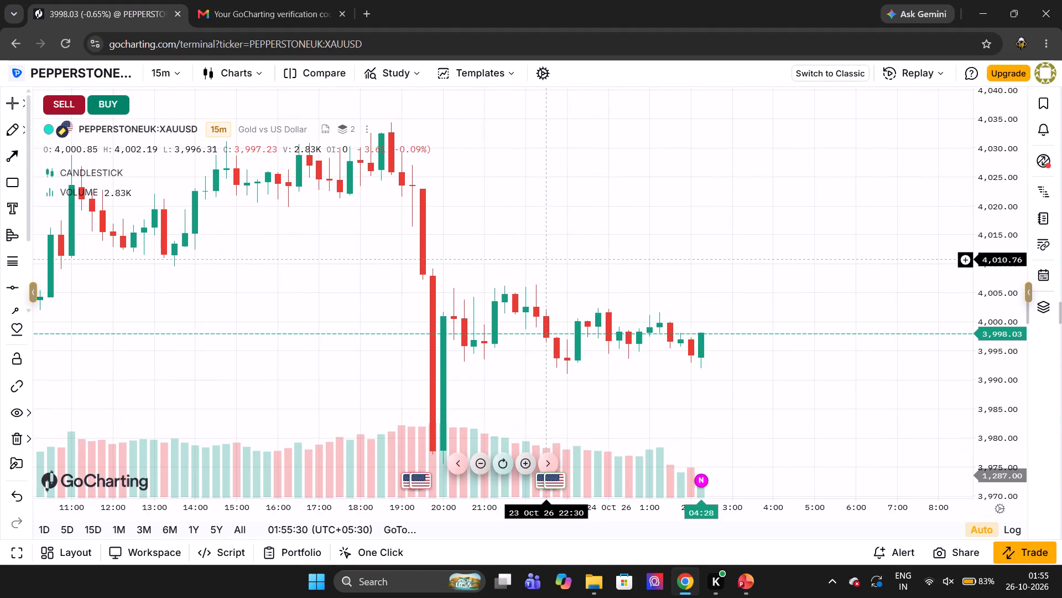
{"action": "scroll", "coordinate": [545, 259], "scroll_direction": "down", "scroll_amount": 4}
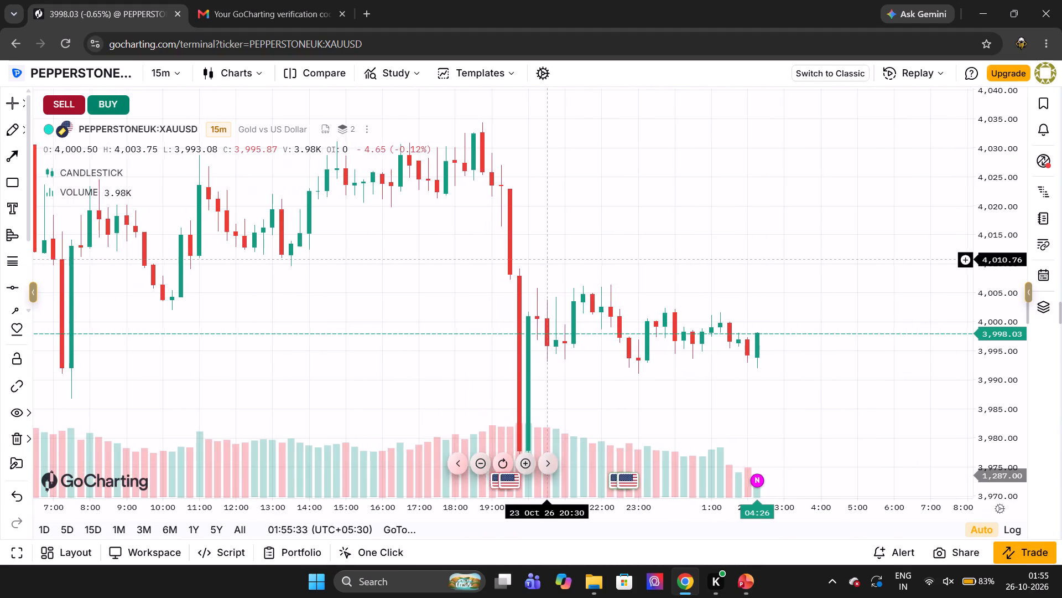
{"action": "scroll", "coordinate": [545, 259], "scroll_direction": "down", "scroll_amount": 5}
{"action": "scroll", "coordinate": [545, 259], "scroll_direction": "up", "scroll_amount": 1}
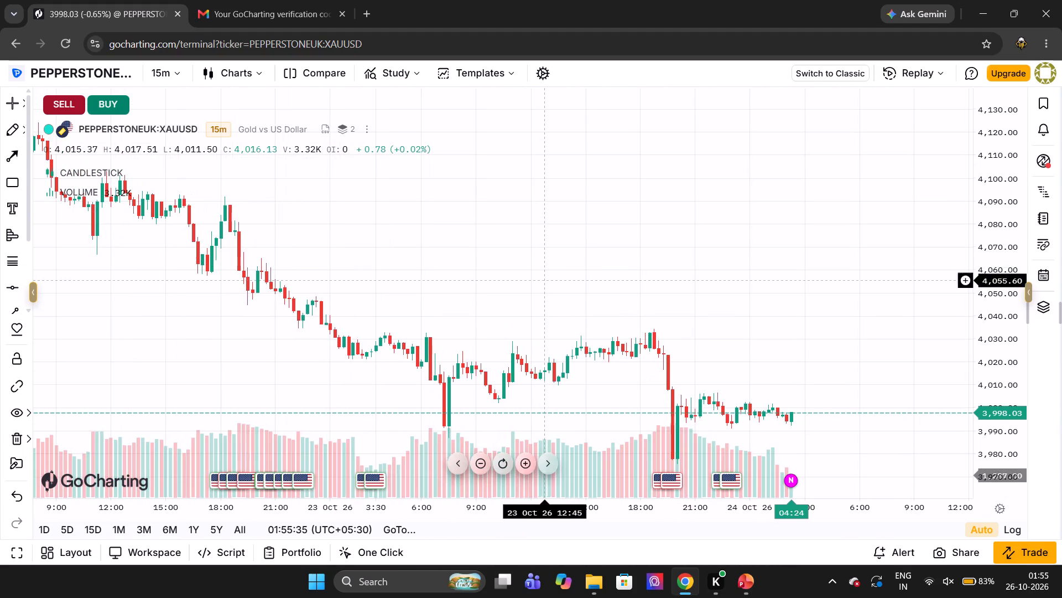
Switch the XAUUSD chart's interval to 1 minute.
{"action": "scroll", "coordinate": [632, 325], "scroll_direction": "up", "scroll_amount": 1}
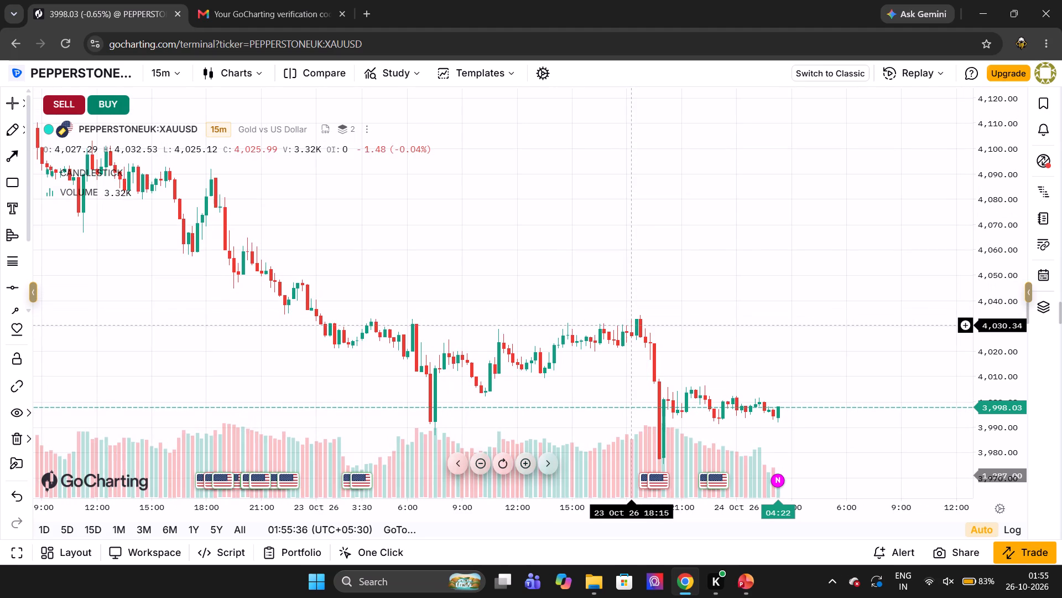
{"action": "key", "text": "1"}
{"action": "key", "text": "Return"}
Examine the 1-minute price action of 23 October and early 24 October, including the evening sell-off.
{"action": "scroll", "coordinate": [632, 325], "scroll_direction": "down", "scroll_amount": 5}
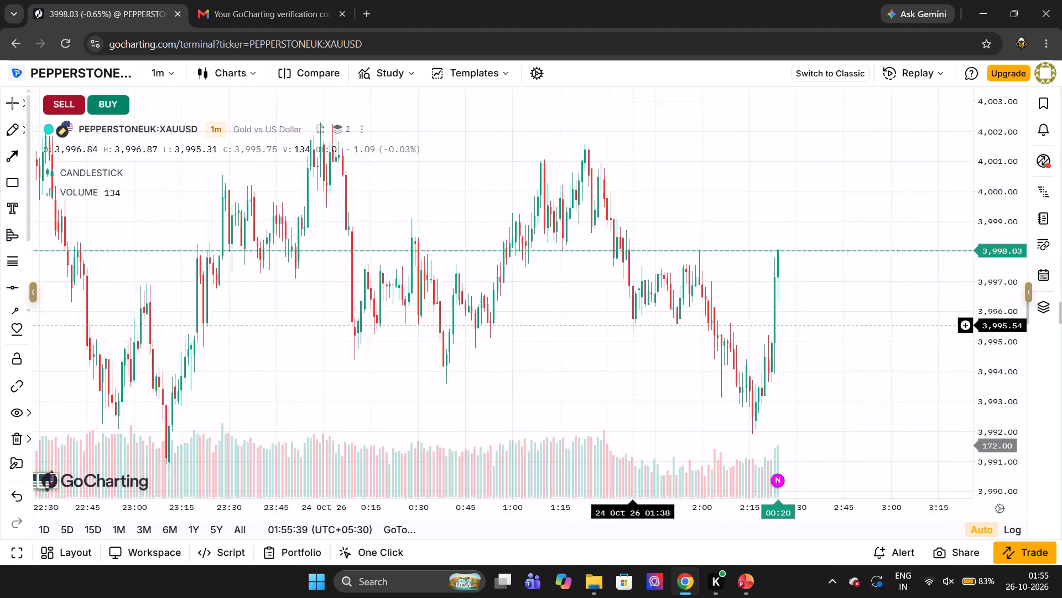
{"action": "scroll", "coordinate": [662, 318], "scroll_direction": "down", "scroll_amount": 5}
{"action": "scroll", "coordinate": [662, 318], "scroll_direction": "up", "scroll_amount": 3}
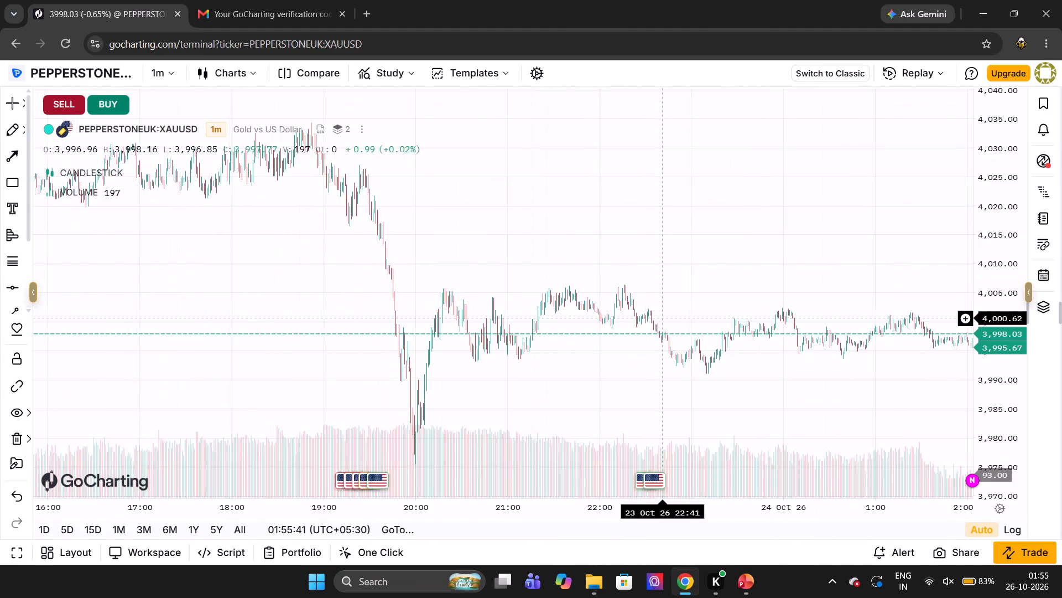
{"action": "scroll", "coordinate": [662, 318], "scroll_direction": "up", "scroll_amount": 3}
{"action": "scroll", "coordinate": [662, 318], "scroll_direction": "down", "scroll_amount": 2}
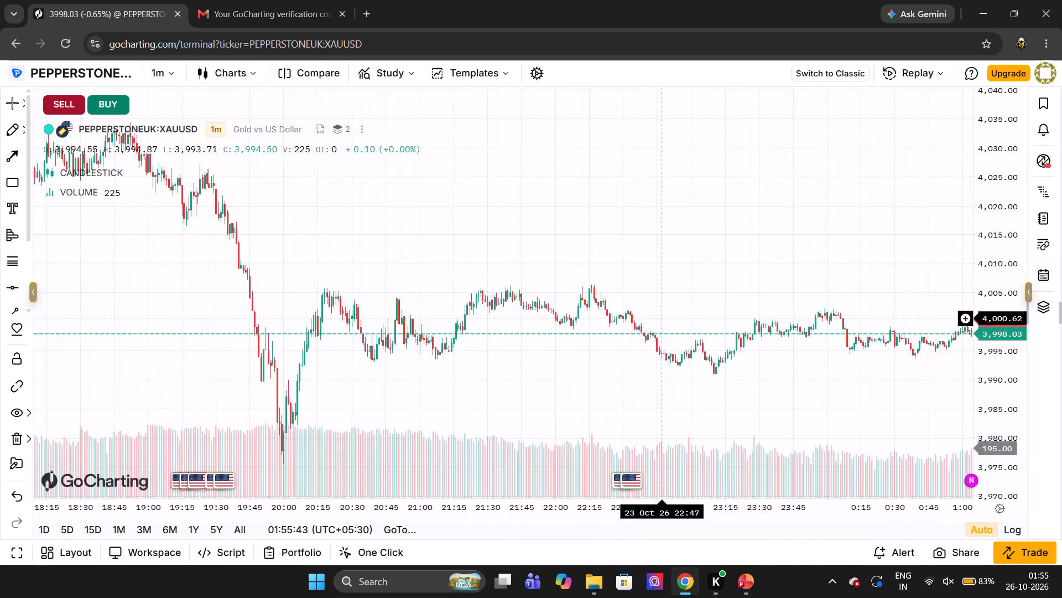
{"action": "scroll", "coordinate": [662, 318], "scroll_direction": "down", "scroll_amount": 2}
{"action": "scroll", "coordinate": [662, 318], "scroll_direction": "up", "scroll_amount": 1}
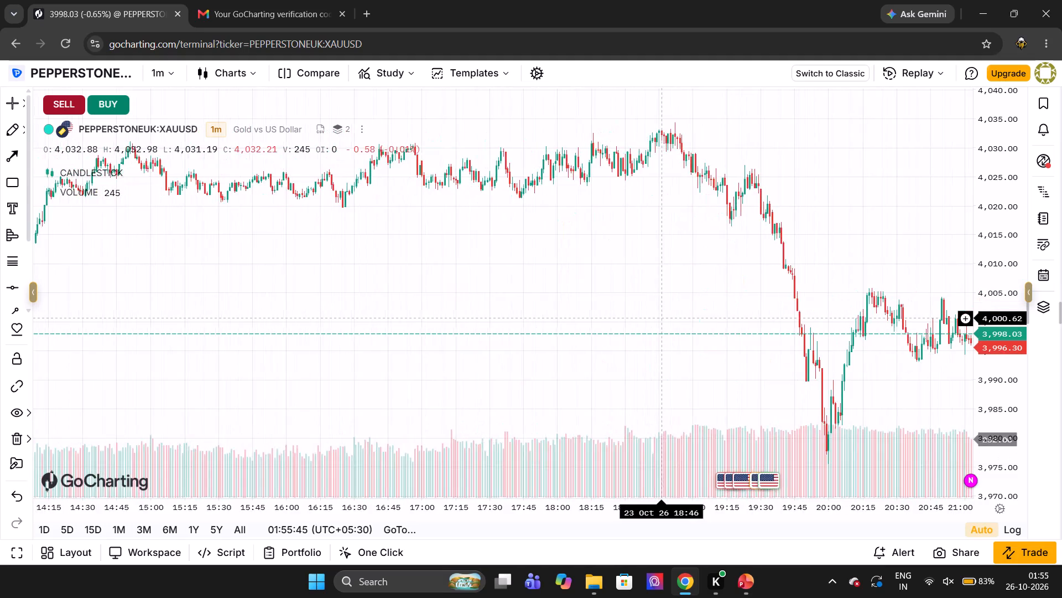
{"action": "scroll", "coordinate": [662, 318], "scroll_direction": "up", "scroll_amount": 1}
{"action": "scroll", "coordinate": [662, 318], "scroll_direction": "down", "scroll_amount": 3}
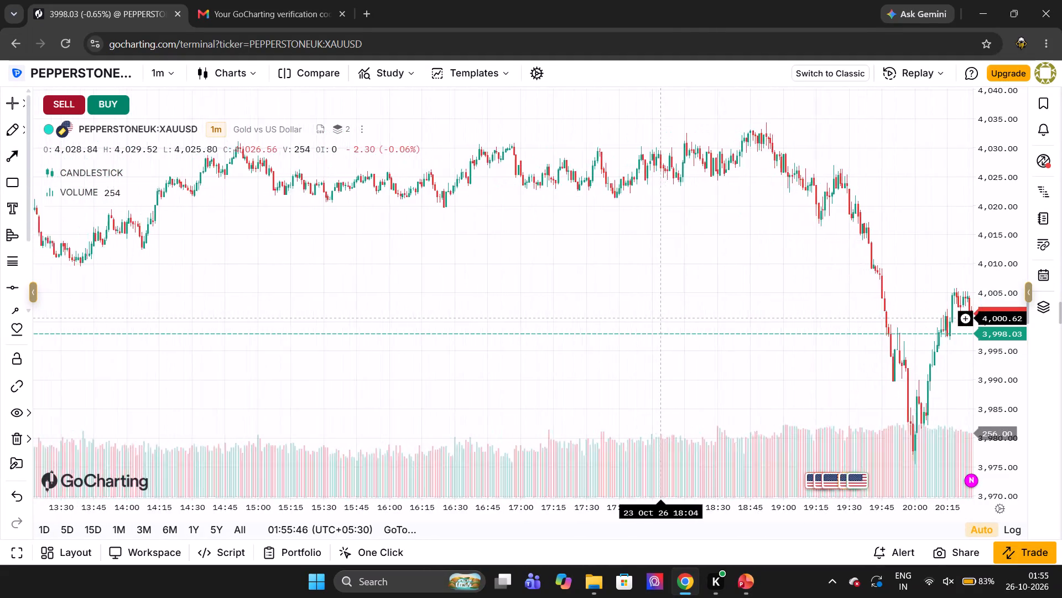
{"action": "scroll", "coordinate": [662, 318], "scroll_direction": "down", "scroll_amount": 2}
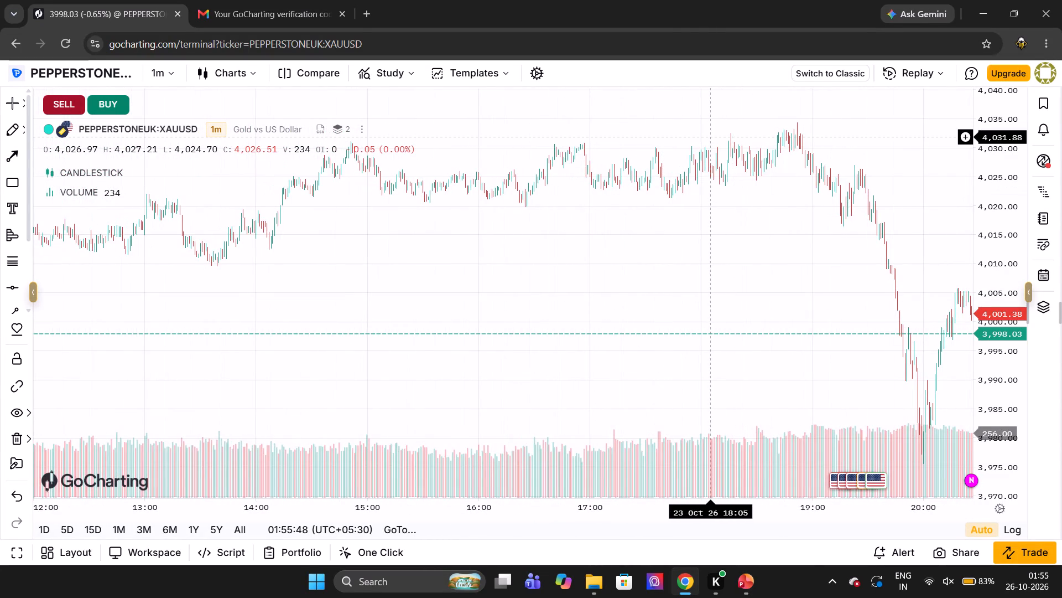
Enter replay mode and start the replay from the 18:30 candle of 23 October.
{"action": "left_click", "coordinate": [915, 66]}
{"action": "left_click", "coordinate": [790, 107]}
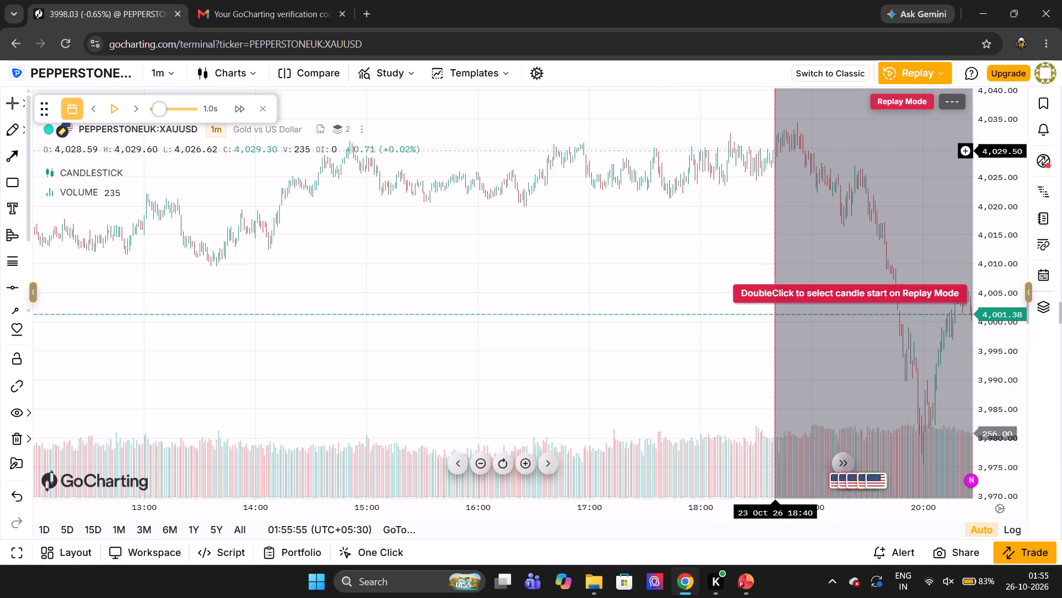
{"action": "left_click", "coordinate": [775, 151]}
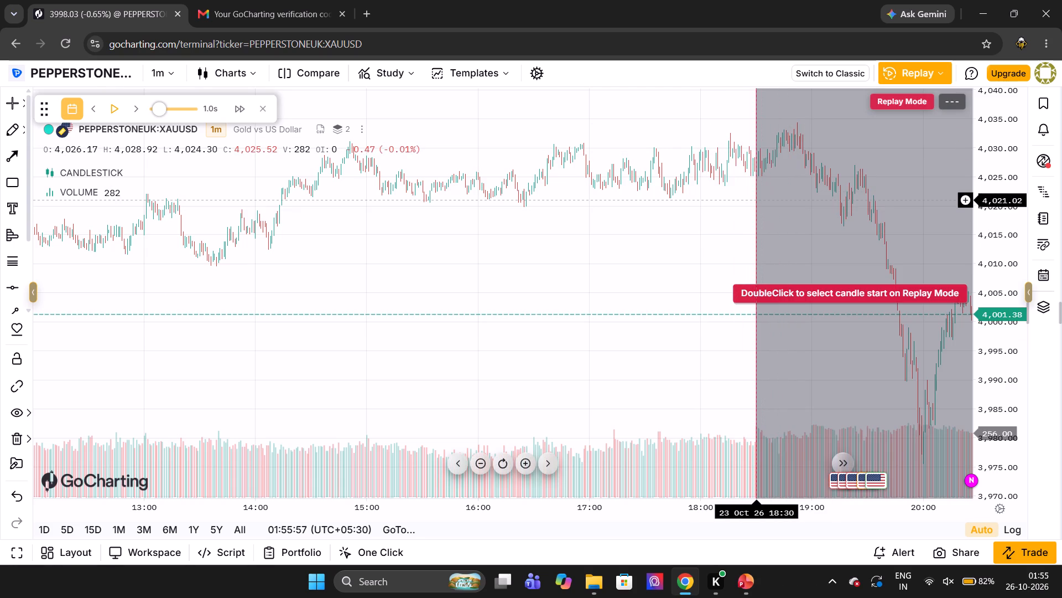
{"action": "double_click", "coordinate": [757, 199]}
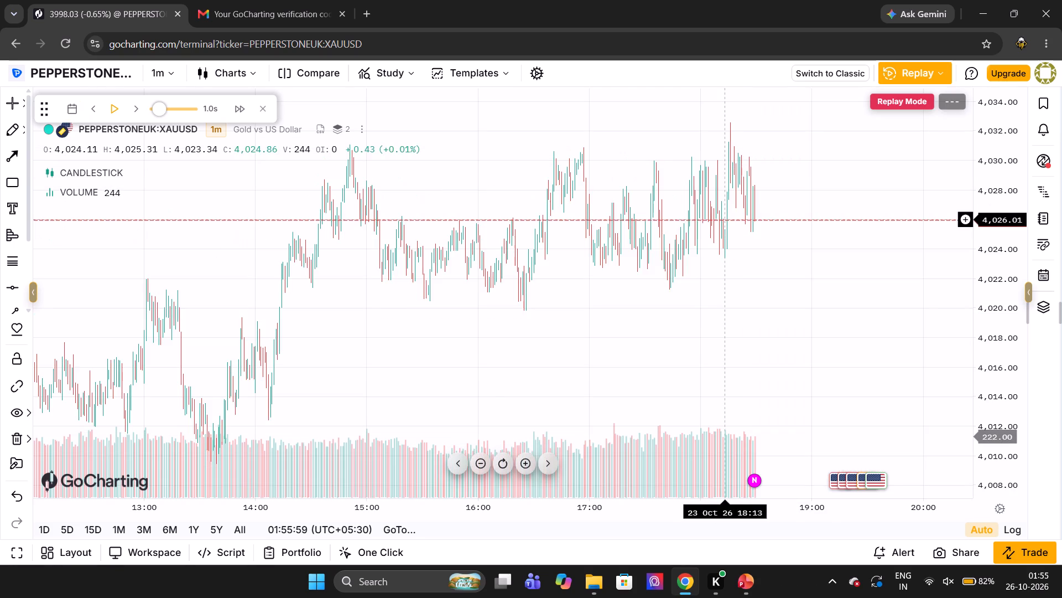
Examine the 1-minute price action of 23 October leading up to the replay start, back to about 6:00.
{"action": "scroll", "coordinate": [725, 219], "scroll_direction": "down", "scroll_amount": 3}
{"action": "scroll", "coordinate": [725, 219], "scroll_direction": "up", "scroll_amount": 4}
{"action": "scroll", "coordinate": [725, 219], "scroll_direction": "down", "scroll_amount": 1}
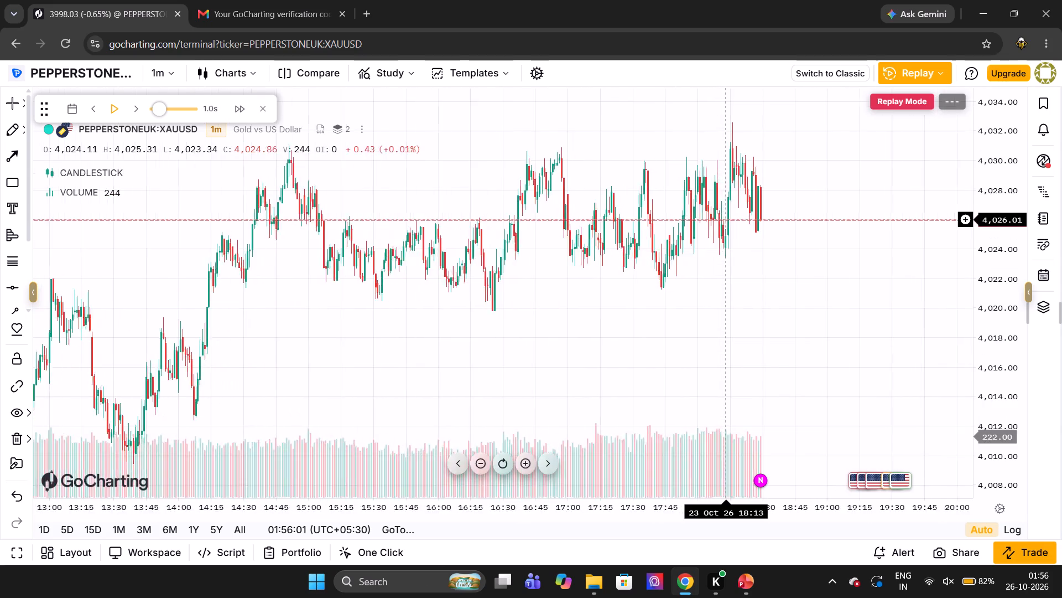
{"action": "scroll", "coordinate": [725, 219], "scroll_direction": "down", "scroll_amount": 3}
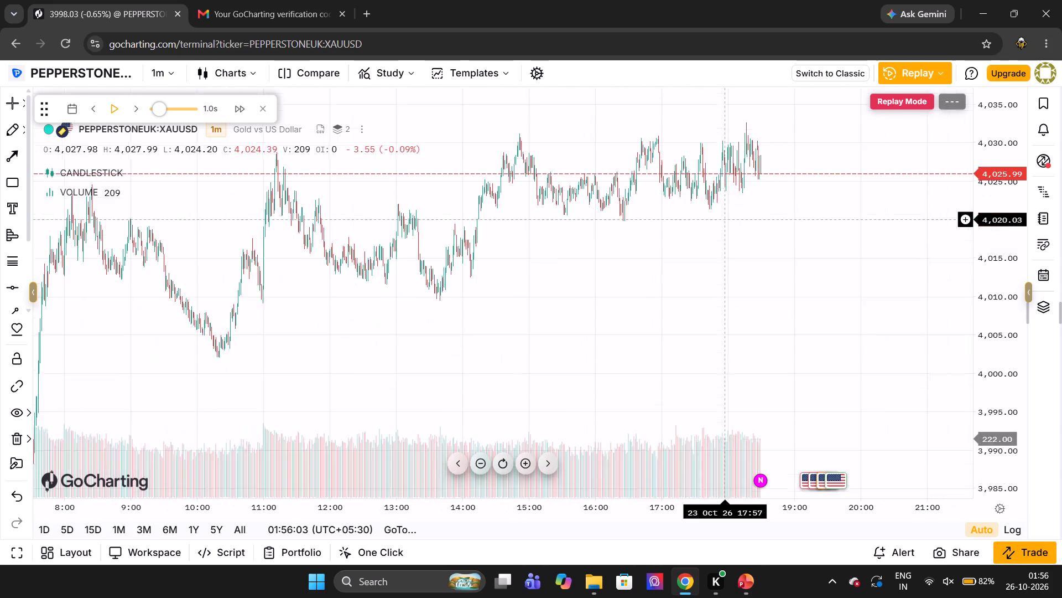
{"action": "scroll", "coordinate": [725, 219], "scroll_direction": "down", "scroll_amount": 1}
{"action": "scroll", "coordinate": [695, 177], "scroll_direction": "down", "scroll_amount": 2}
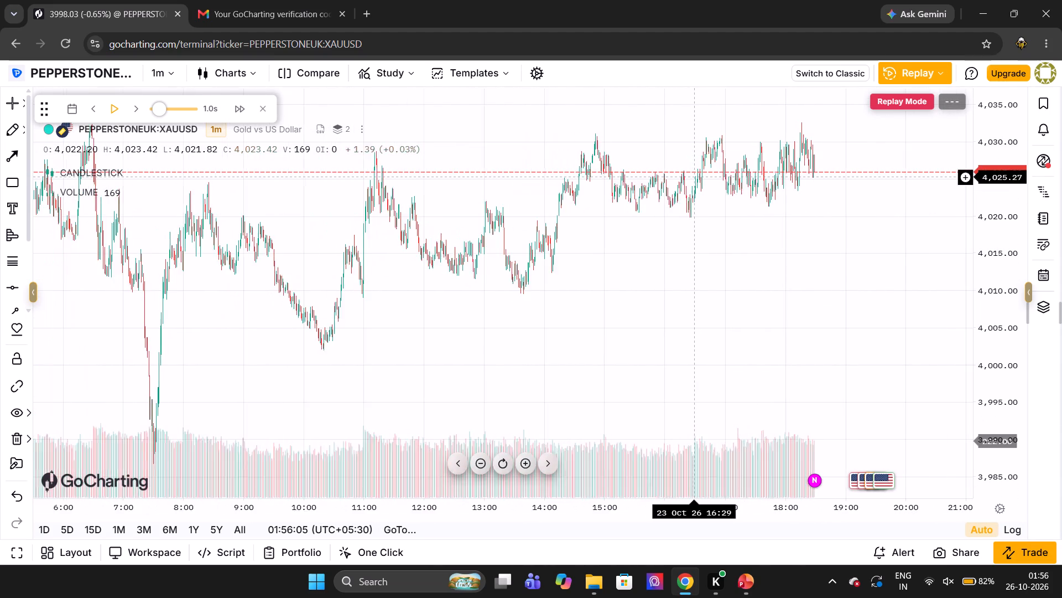
{"action": "scroll", "coordinate": [695, 177], "scroll_direction": "down", "scroll_amount": 1}
{"action": "scroll", "coordinate": [712, 156], "scroll_direction": "up", "scroll_amount": 1}
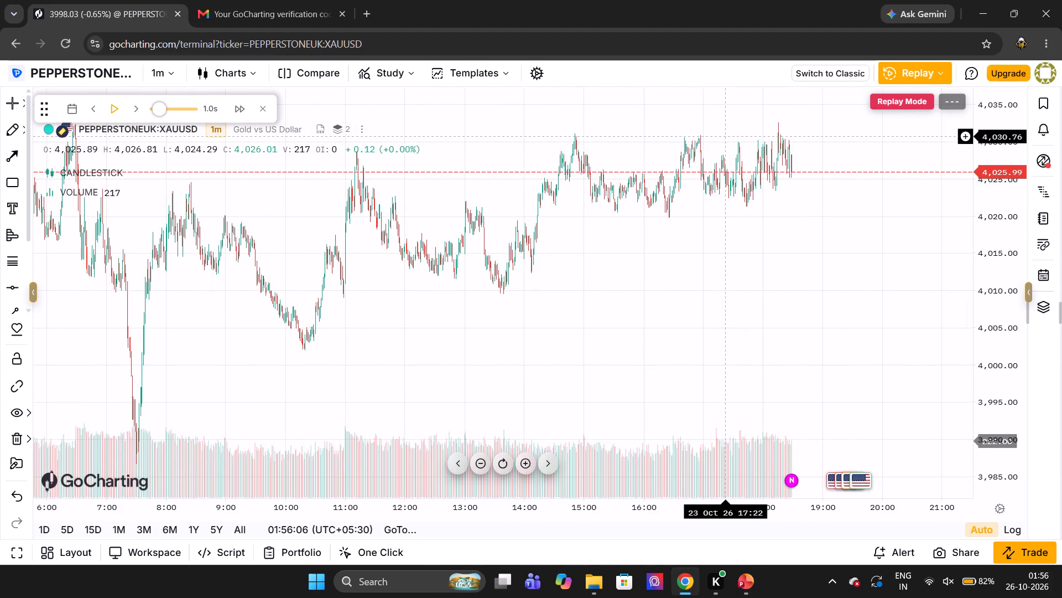
Exit the current replay and restart it from the 18:13 candle of 23 October.
{"action": "left_click", "coordinate": [258, 104]}
{"action": "double_click", "coordinate": [914, 76]}
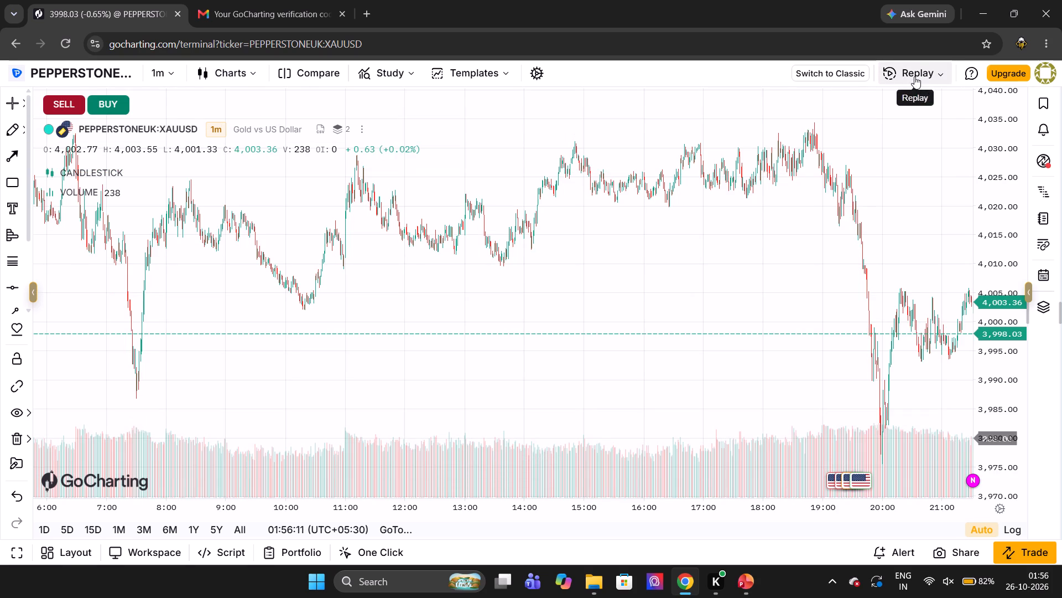
{"action": "left_click", "coordinate": [904, 81]}
{"action": "left_click", "coordinate": [822, 110]}
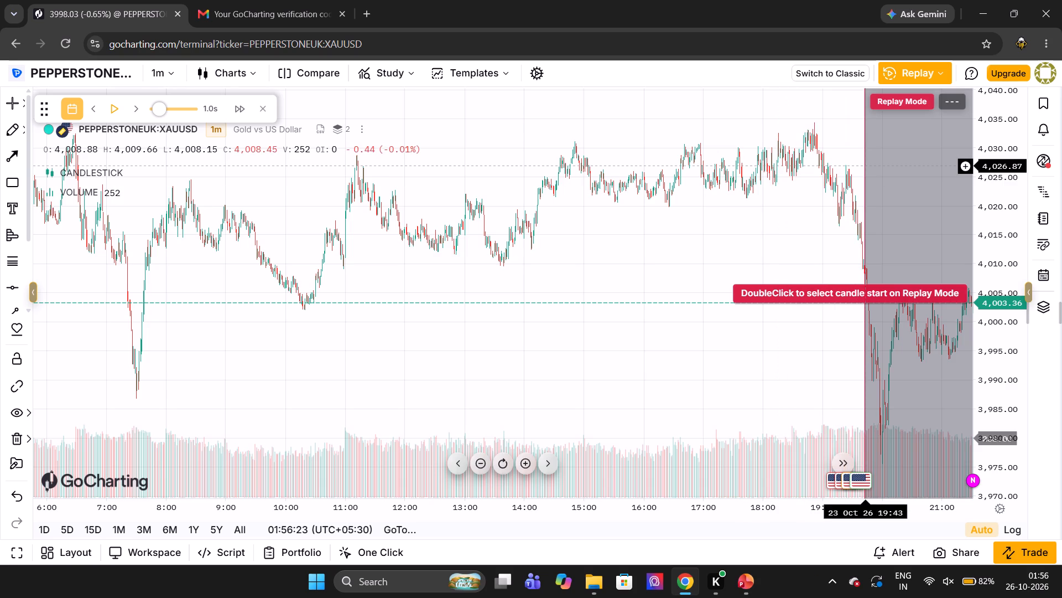
{"action": "double_click", "coordinate": [776, 178]}
Draw a horizontal line at 4,031.18 along the 23 October afternoon highs.
{"action": "scroll", "coordinate": [686, 262], "scroll_direction": "right", "scroll_amount": 1}
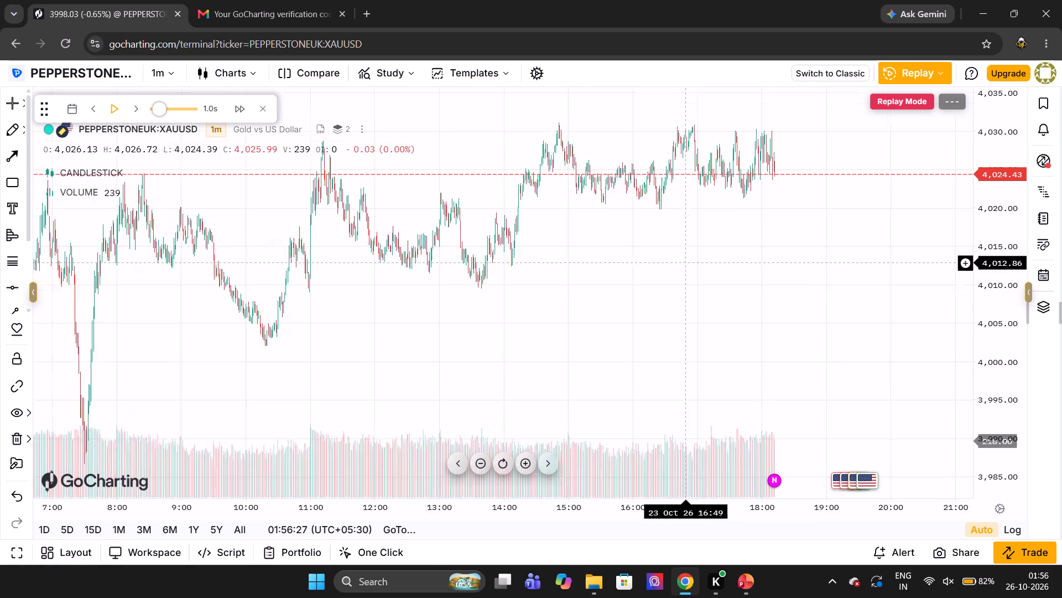
{"action": "scroll", "coordinate": [686, 262], "scroll_direction": "right", "scroll_amount": 1}
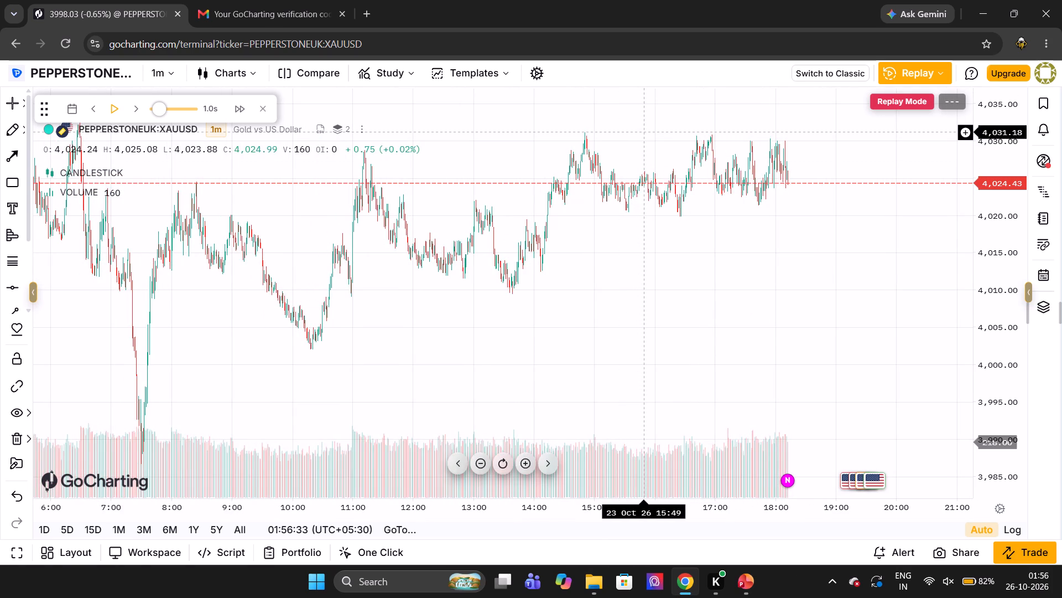
{"action": "left_click", "coordinate": [15, 286]}
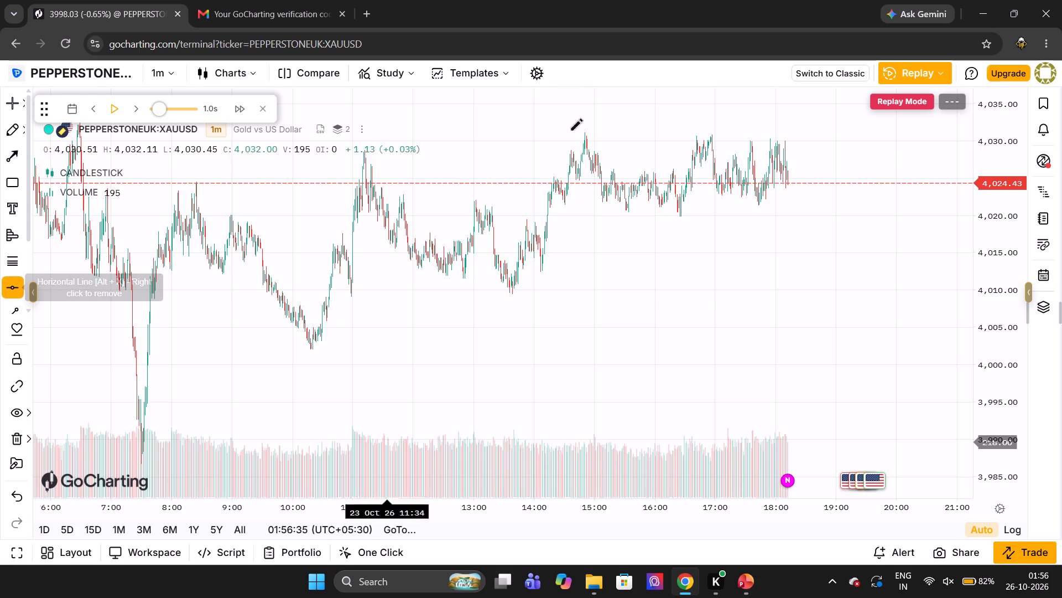
{"action": "left_click", "coordinate": [601, 132]}
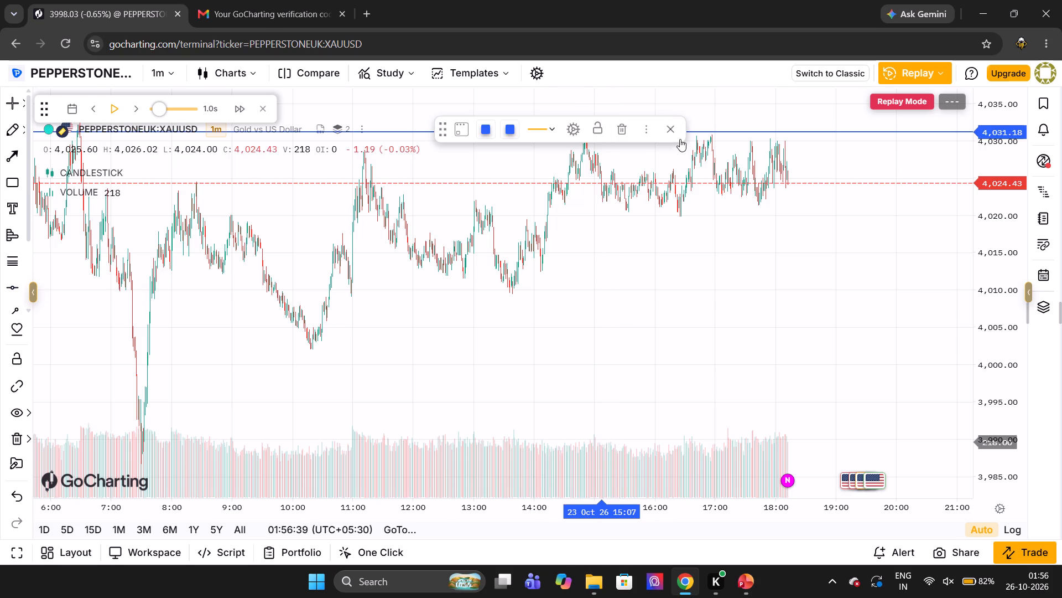
{"action": "left_click", "coordinate": [676, 154]}
Advance the replay in short play-and-pause bursts to the 18:15 candle of 23 October.
{"action": "scroll", "coordinate": [676, 154], "scroll_direction": "up", "scroll_amount": 6}
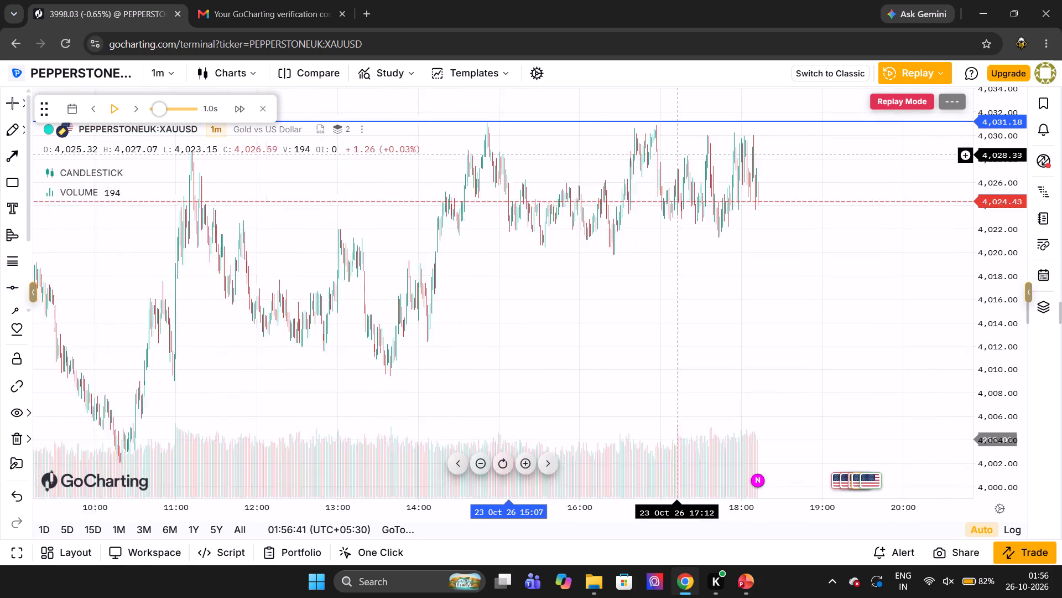
{"action": "scroll", "coordinate": [676, 154], "scroll_direction": "up", "scroll_amount": 9}
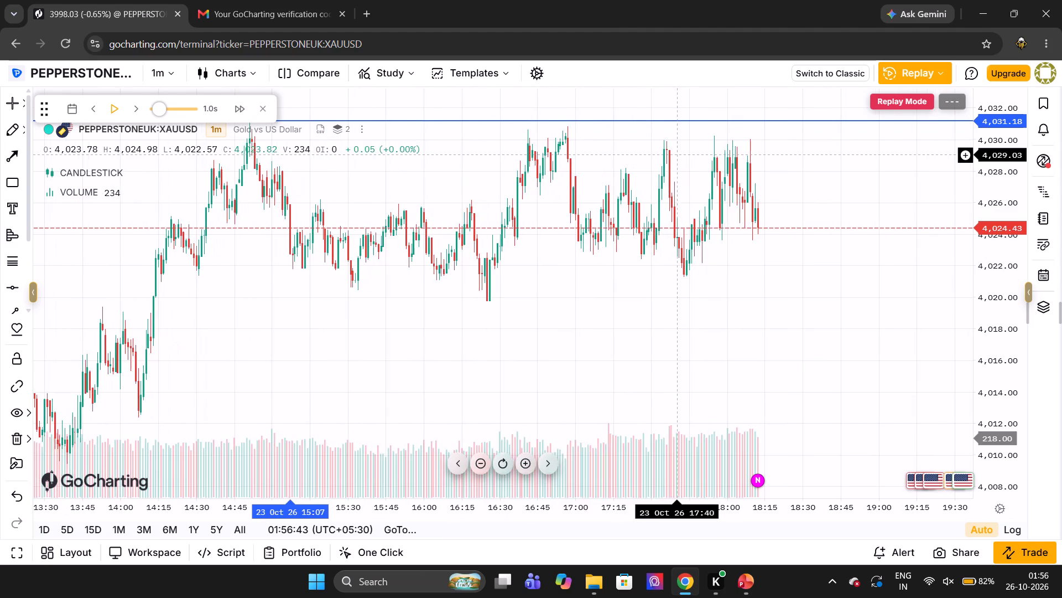
{"action": "key", "text": "Right"}
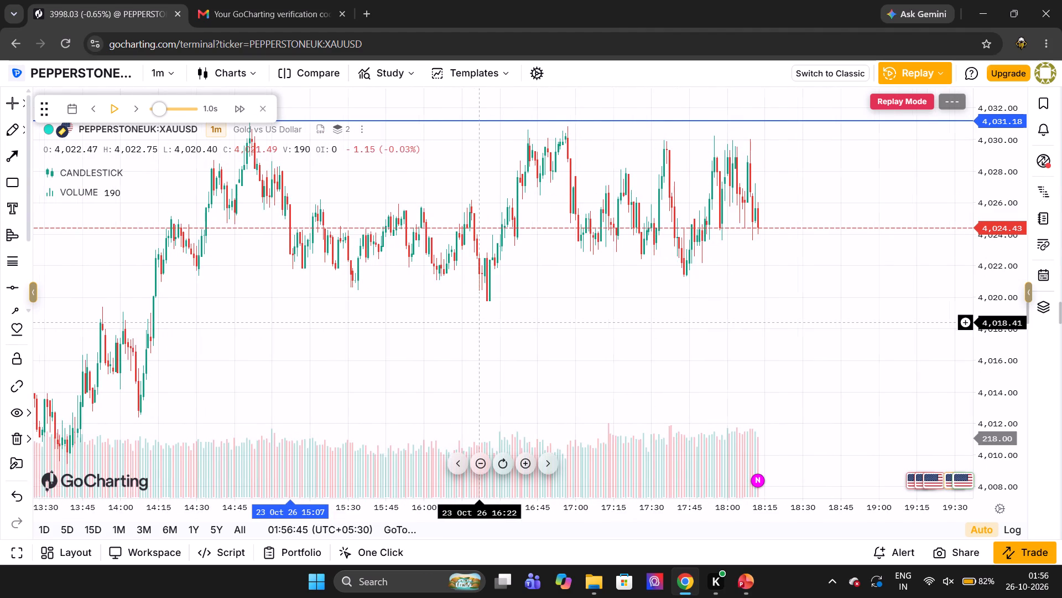
{"action": "key", "text": "Right"}
{"action": "key", "text": "Right"}
{"action": "key", "text": "Right"}
{"action": "key", "text": "Right"}
{"action": "key", "text": "Right"}
{"action": "key", "text": "Right"}
{"action": "key", "text": "Right"}
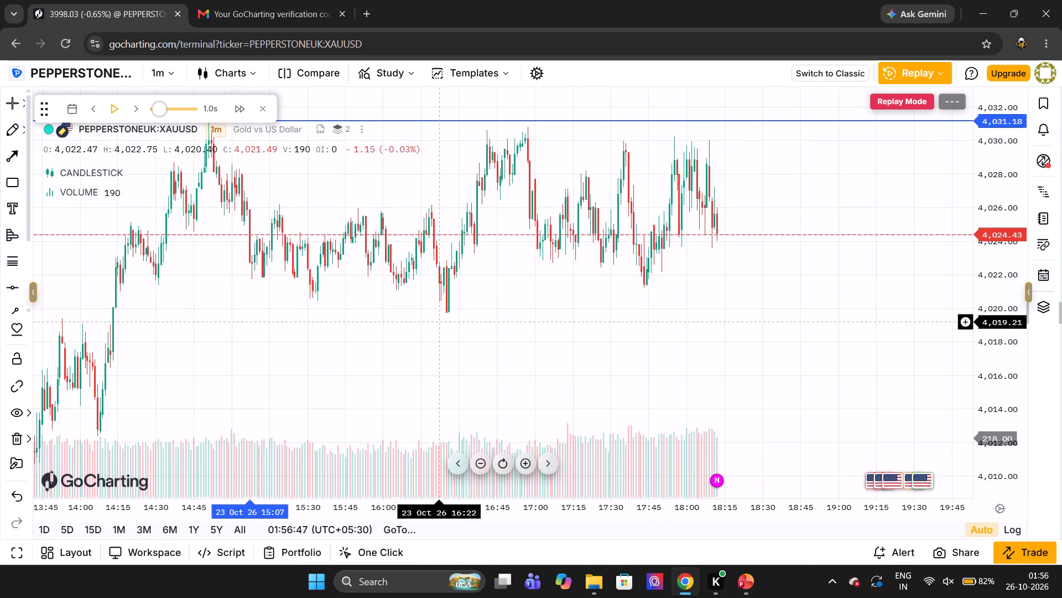
{"action": "left_click", "coordinate": [112, 104]}
{"action": "left_click", "coordinate": [112, 104]}
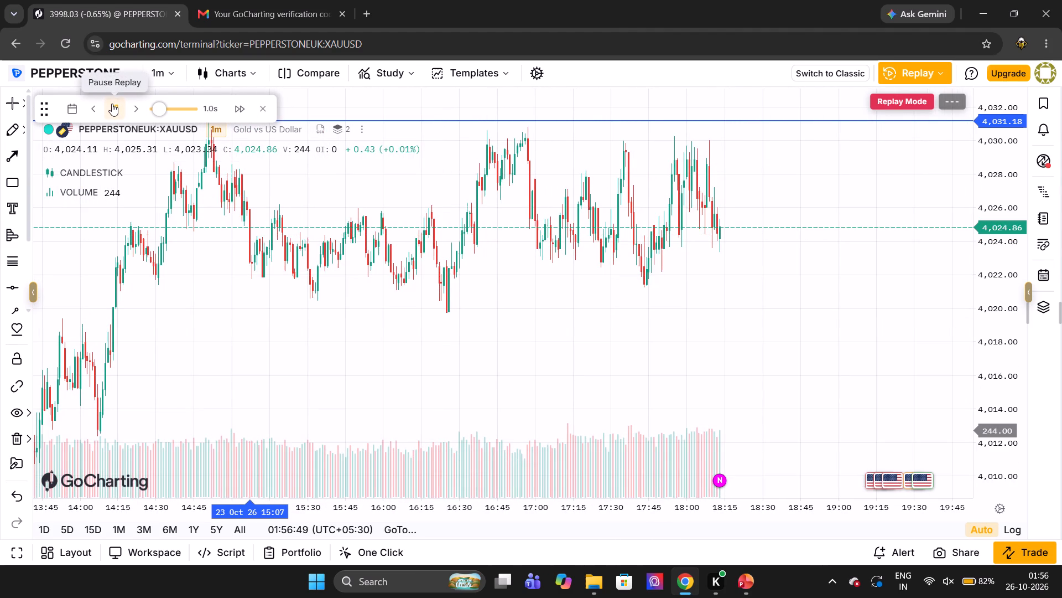
{"action": "left_click", "coordinate": [112, 104]}
{"action": "left_click", "coordinate": [112, 104]}
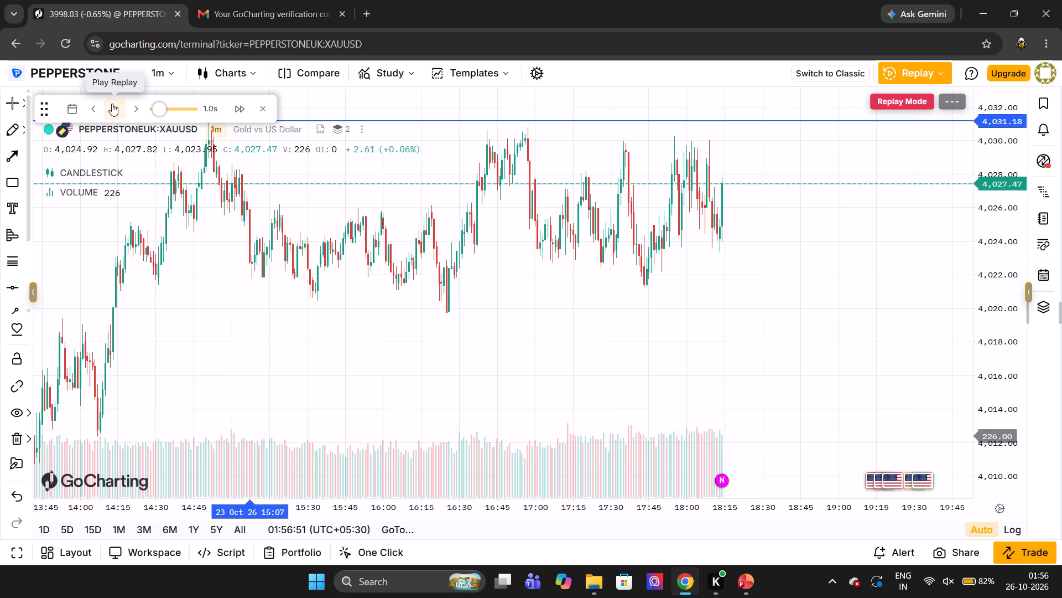
{"action": "left_click", "coordinate": [112, 104]}
{"action": "left_click", "coordinate": [112, 104]}
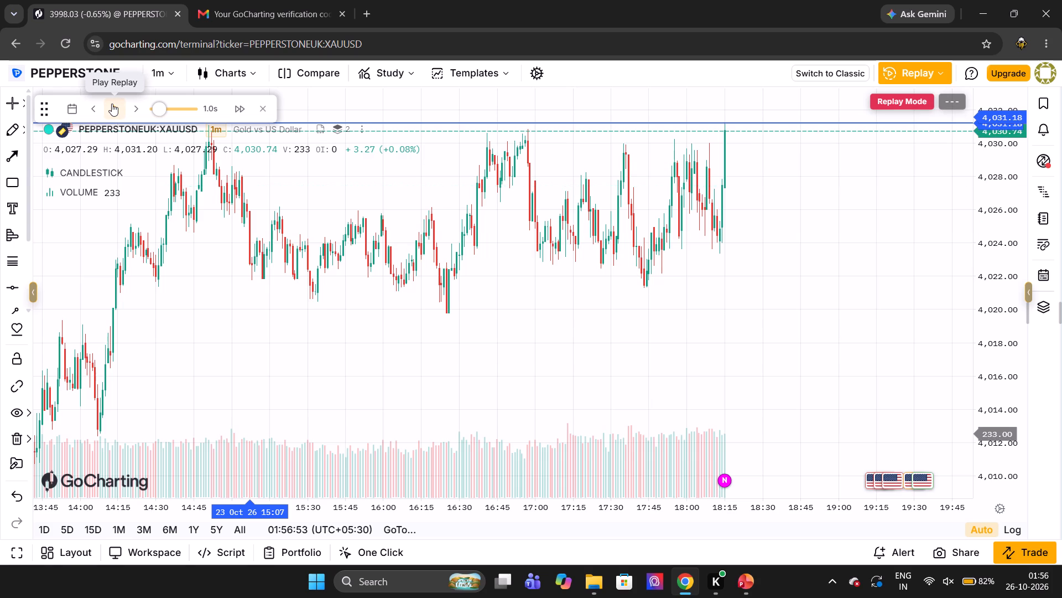
Set the replay speed to 0.1s, play the replay to about 18:24 on 23 October, and pause it.
{"action": "left_click", "coordinate": [166, 109]}
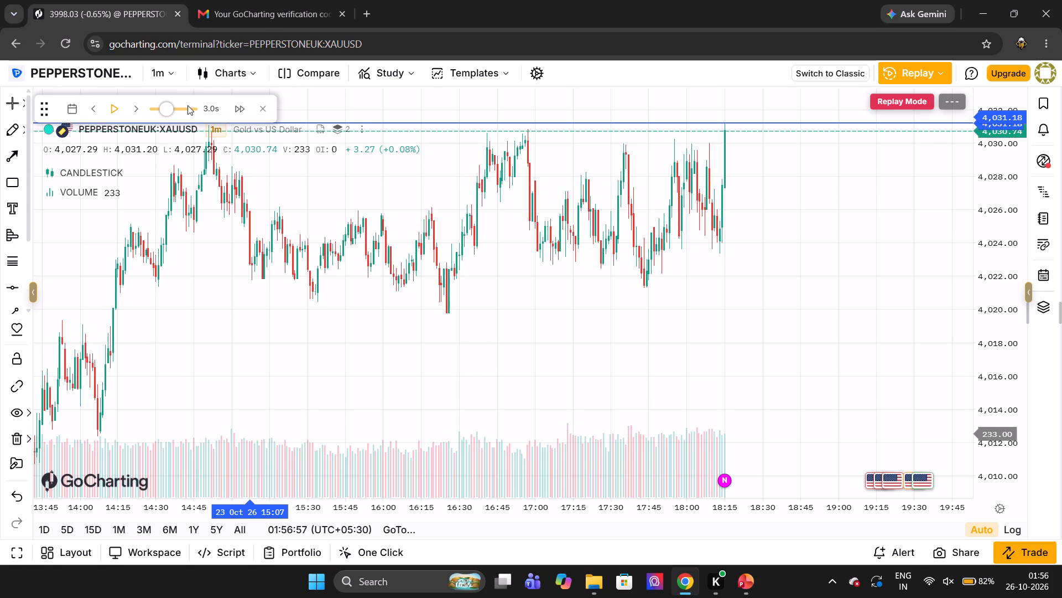
{"action": "left_click", "coordinate": [188, 105]}
{"action": "left_click_drag", "start_coordinate": [169, 109], "coordinate": [196, 112]}
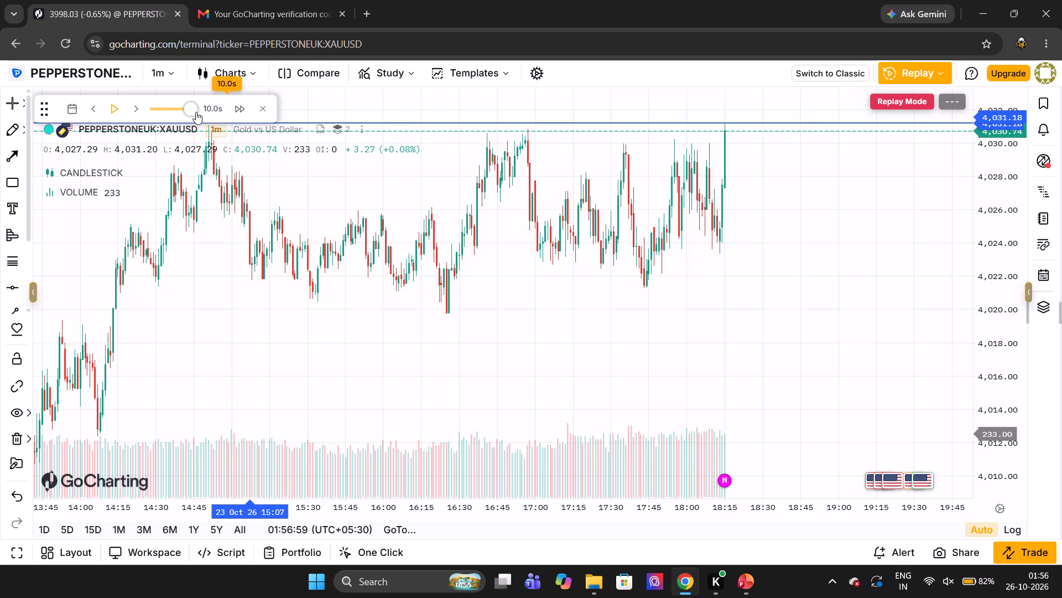
{"action": "left_click_drag", "start_coordinate": [196, 112], "coordinate": [147, 116]}
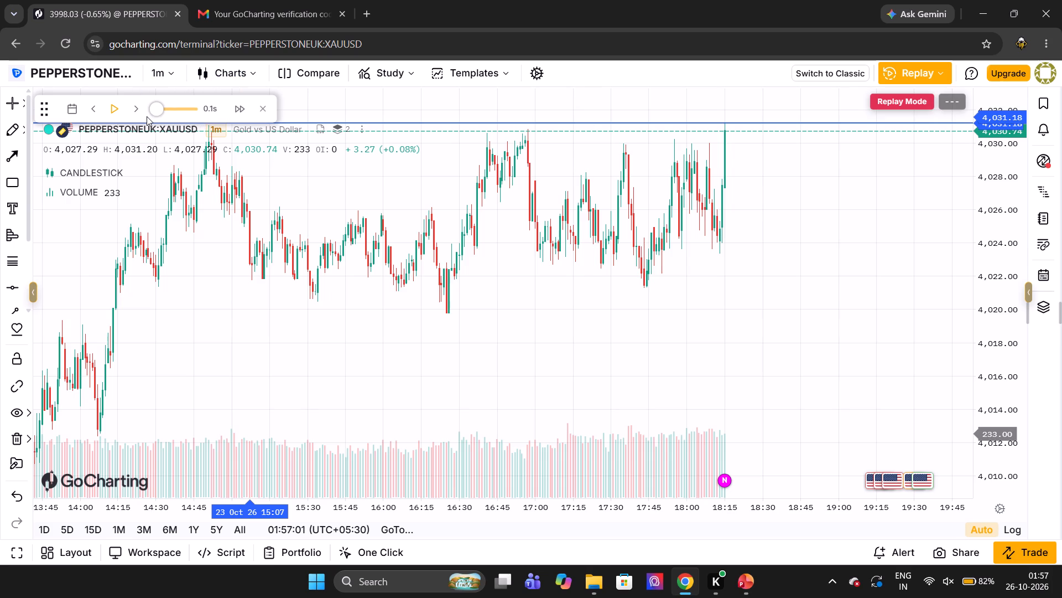
{"action": "left_click", "coordinate": [111, 110]}
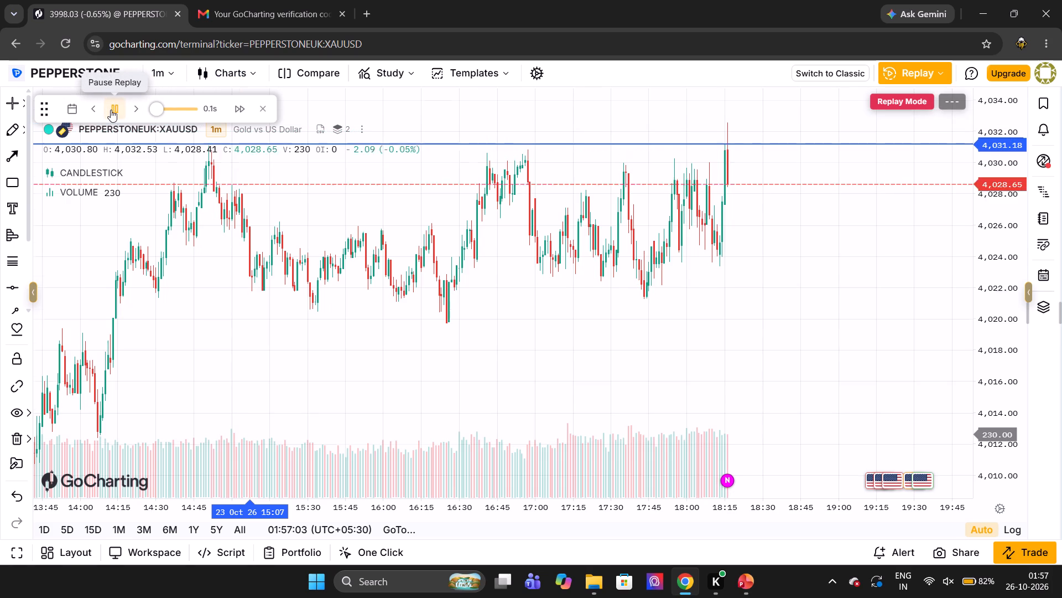
{"action": "left_click", "coordinate": [111, 110]}
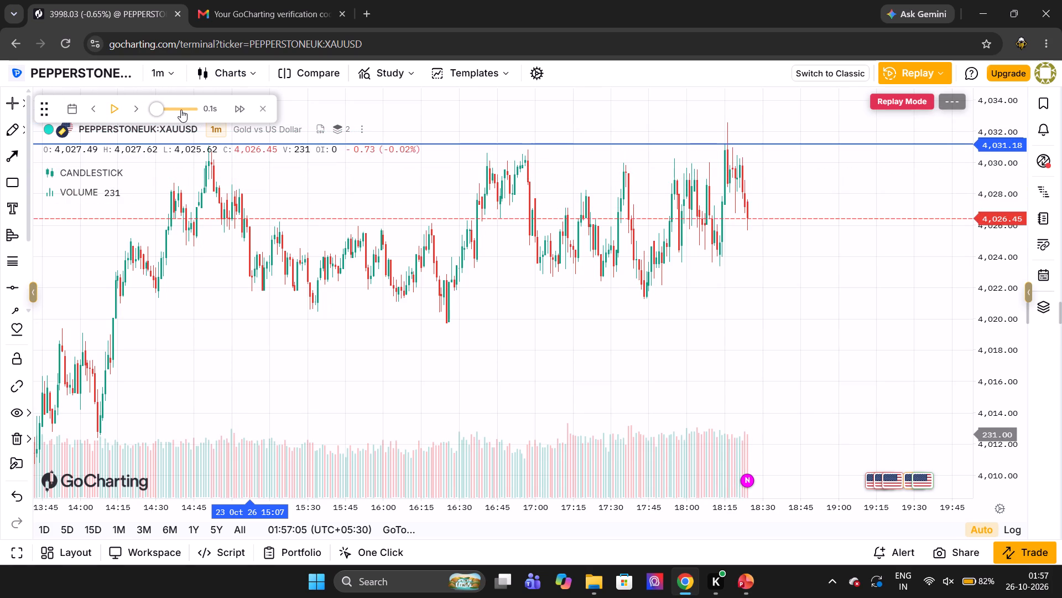
Set the replay speed to 10.0s.
{"action": "left_click", "coordinate": [199, 109]}
{"action": "left_click", "coordinate": [194, 110]}
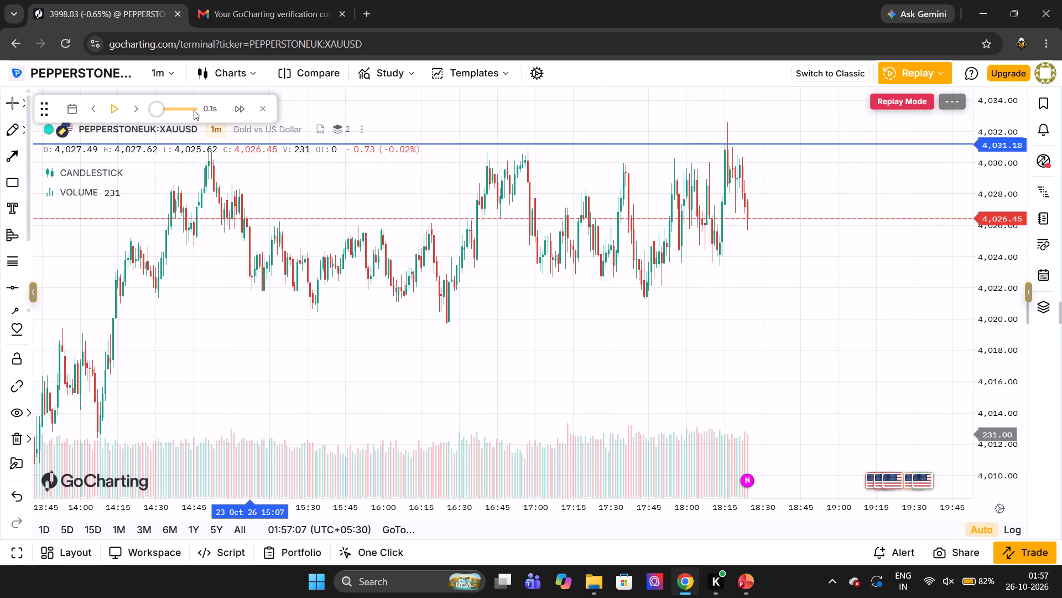
{"action": "left_click_drag", "start_coordinate": [173, 110], "coordinate": [206, 114]}
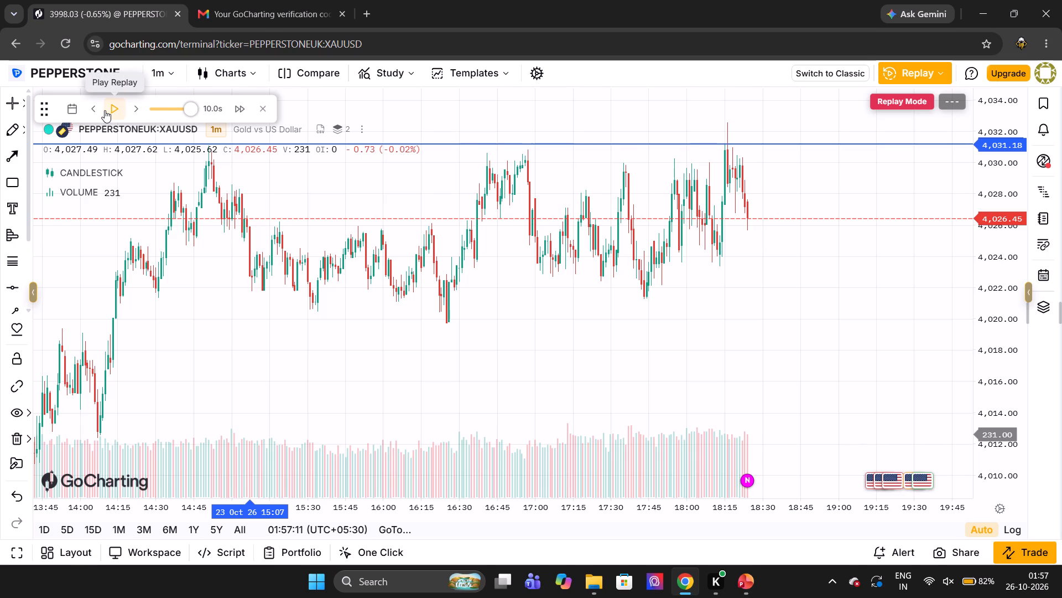
{"action": "scroll", "coordinate": [278, 256], "scroll_direction": "down", "scroll_amount": 1}
{"action": "scroll", "coordinate": [278, 256], "scroll_direction": "up", "scroll_amount": 3}
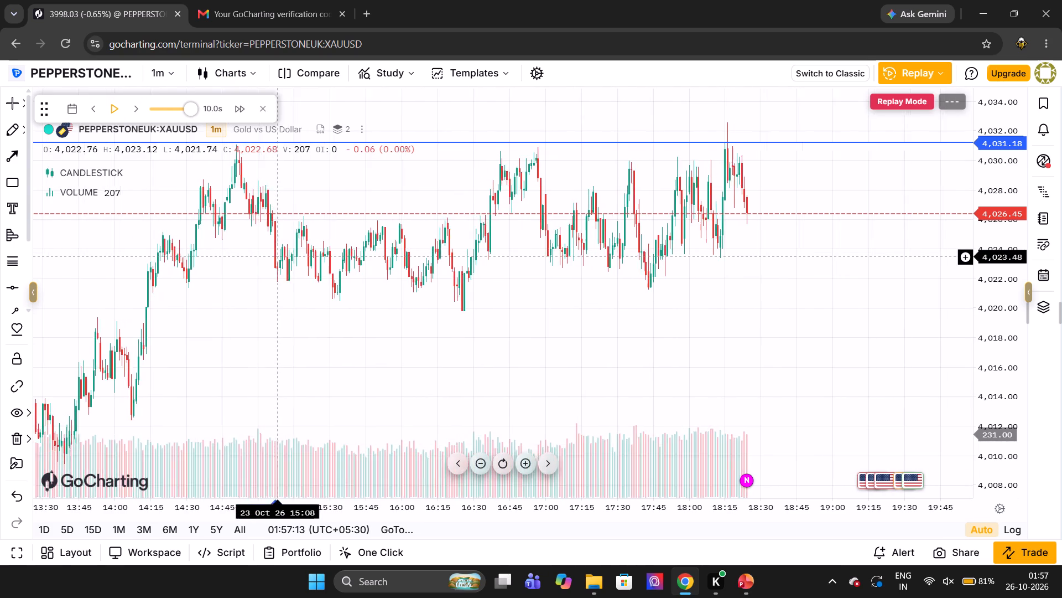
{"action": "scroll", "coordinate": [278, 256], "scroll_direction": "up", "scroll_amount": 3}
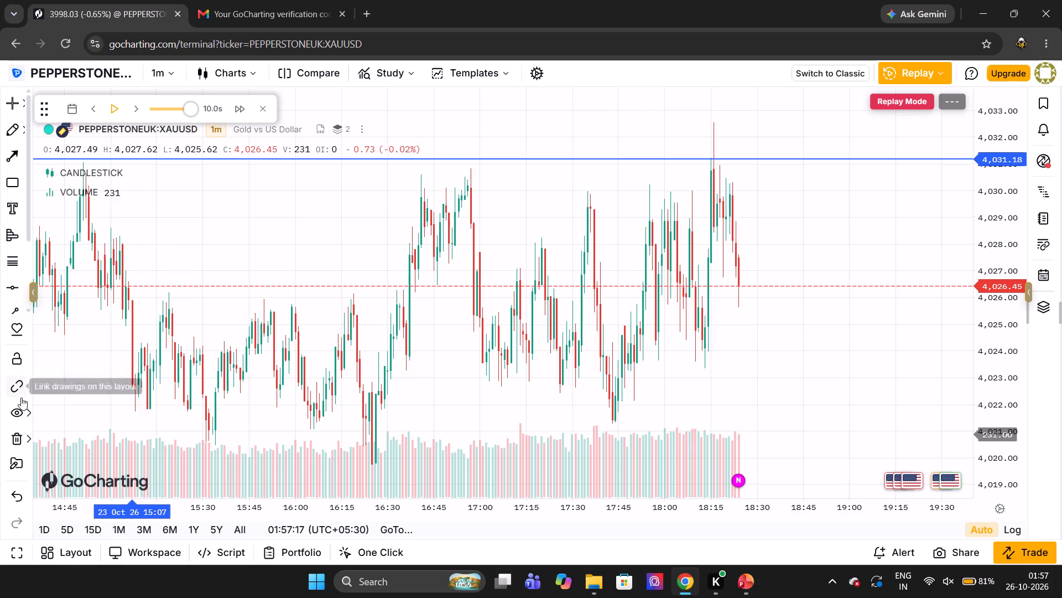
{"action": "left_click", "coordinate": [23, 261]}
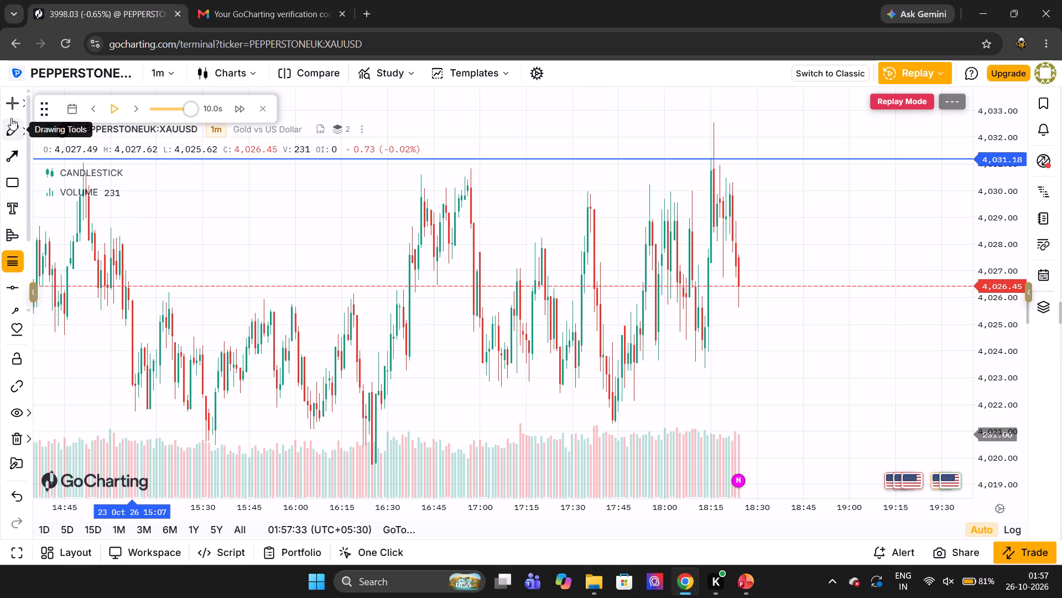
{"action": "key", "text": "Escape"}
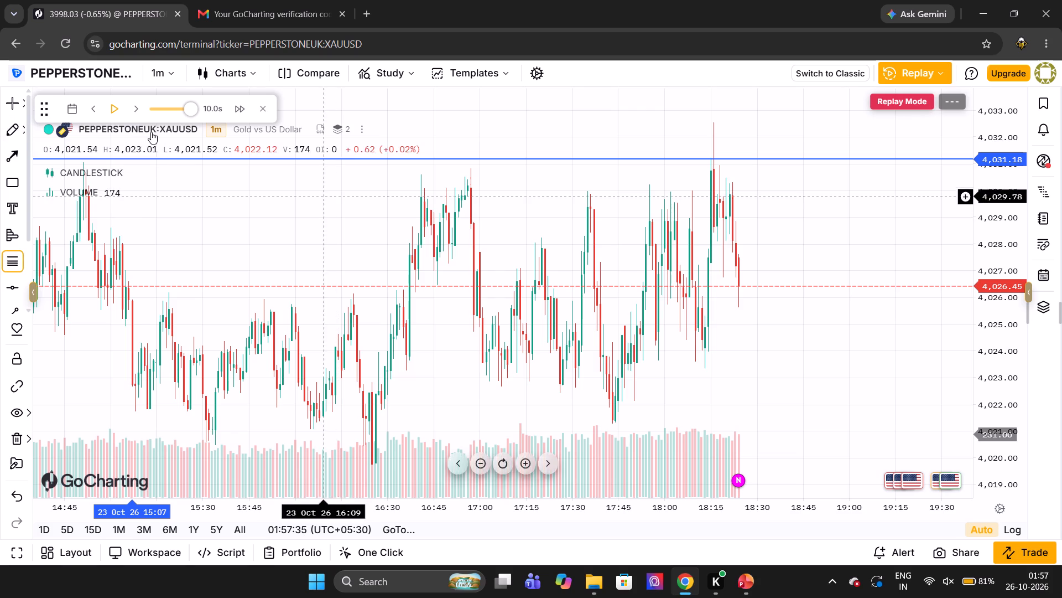
Resume the replay from the 18:24 candle of 23 October and set its speed to 0.1s.
{"action": "left_click", "coordinate": [114, 107]}
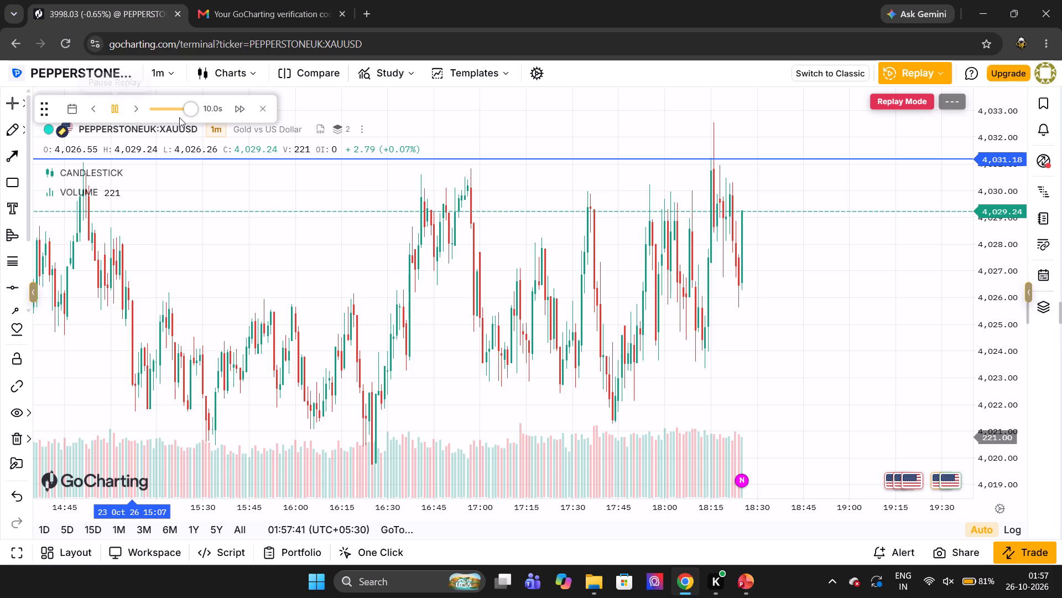
{"action": "left_click", "coordinate": [161, 109]}
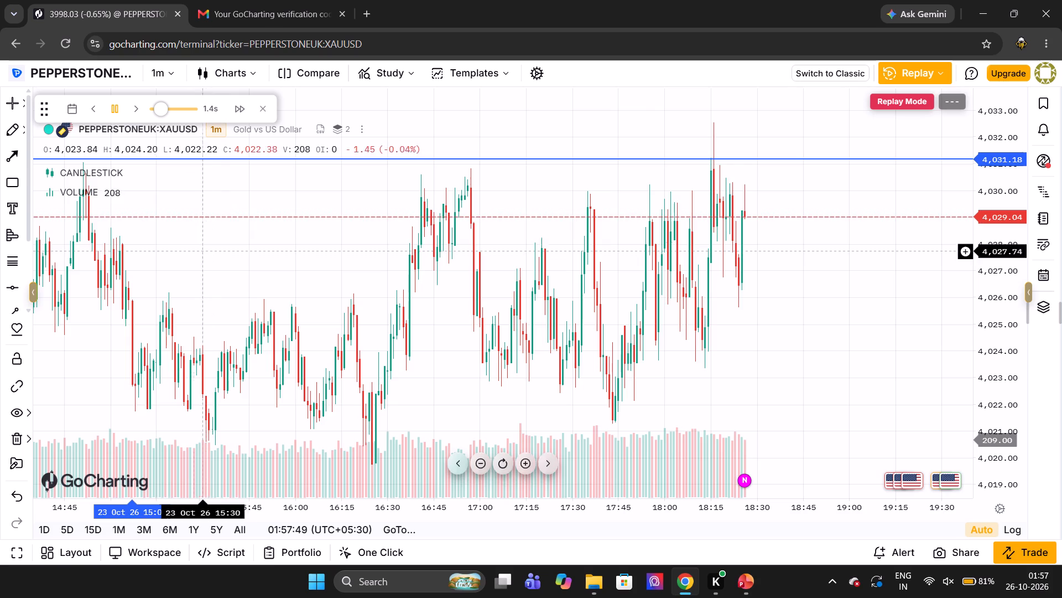
{"action": "left_click", "coordinate": [163, 106]}
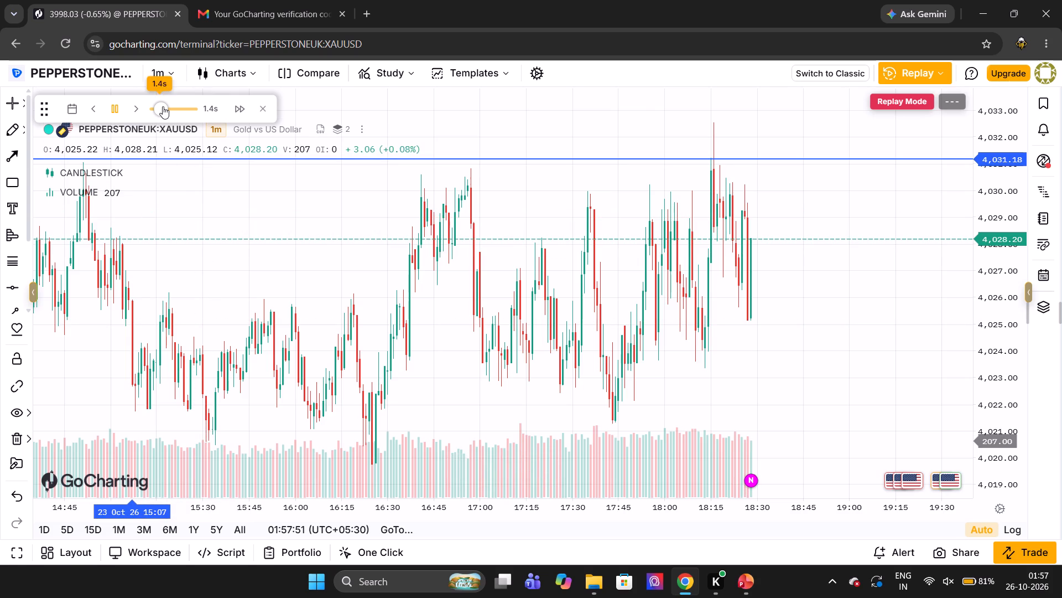
{"action": "left_click", "coordinate": [158, 108]}
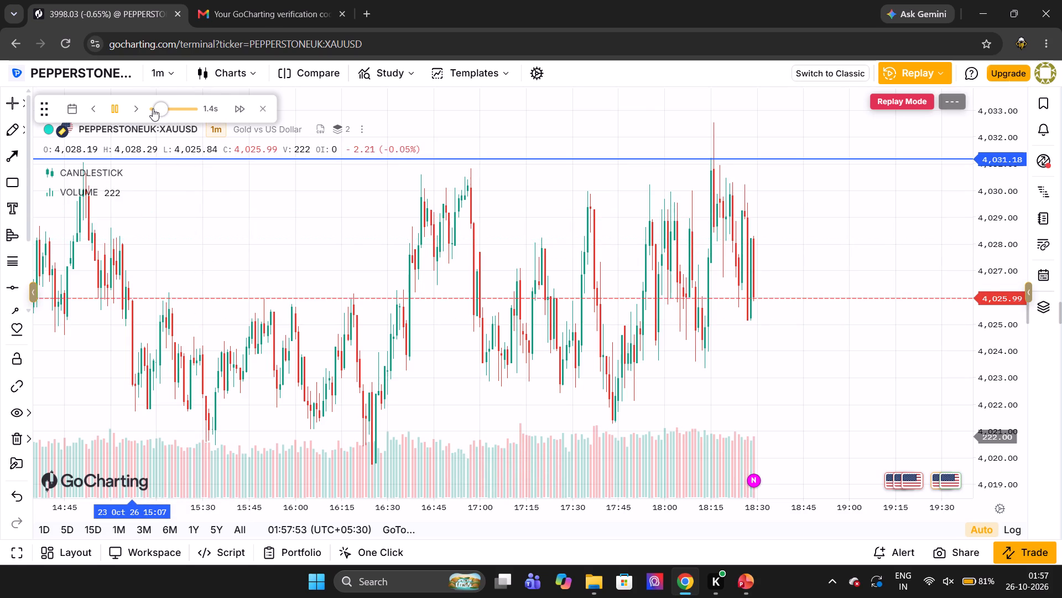
{"action": "left_click", "coordinate": [153, 109]}
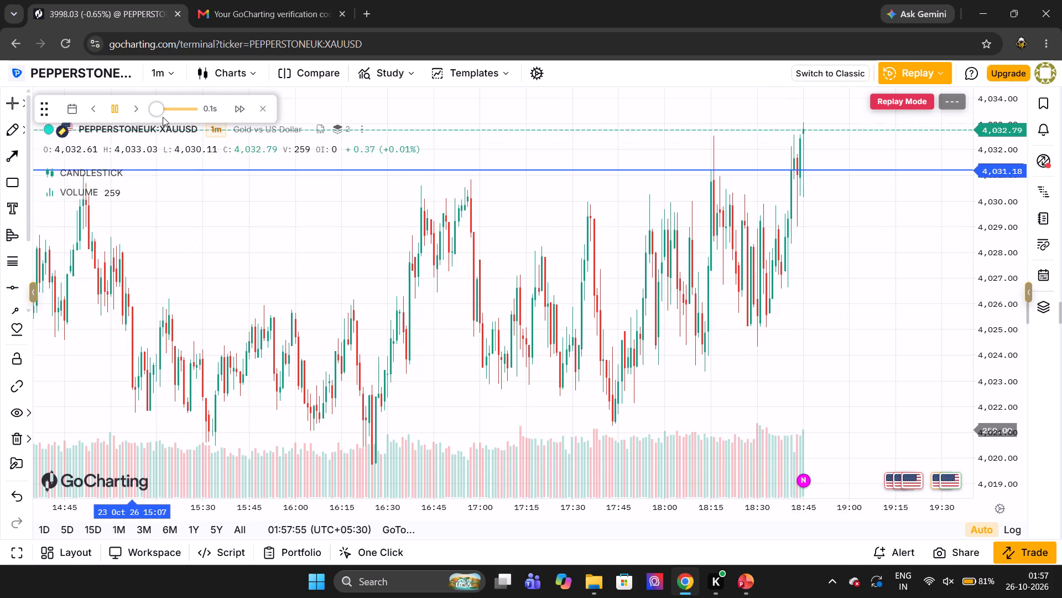
{"action": "left_click", "coordinate": [160, 109]}
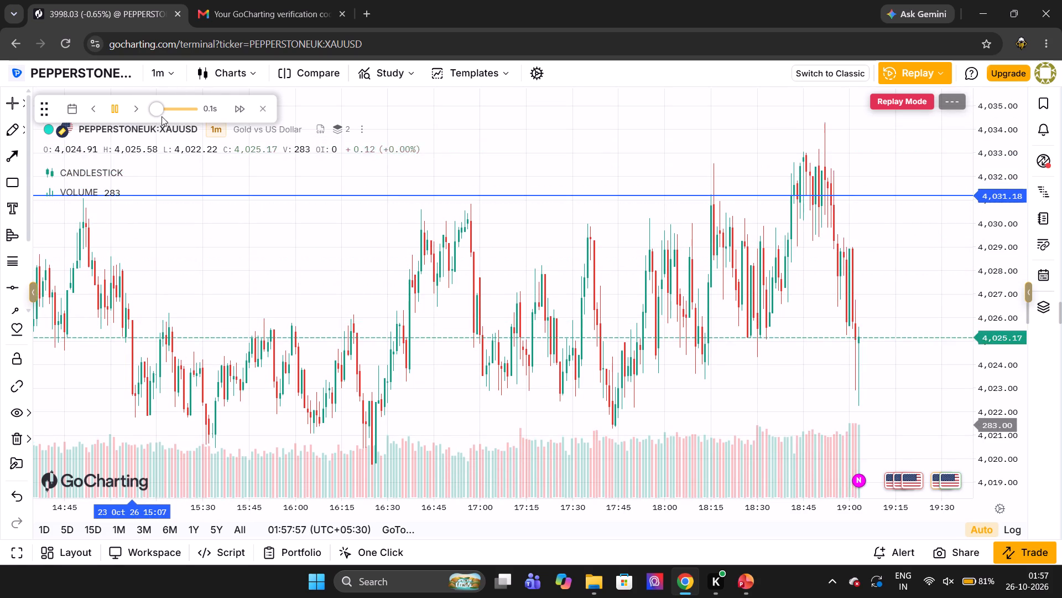
Follow the replay through the evening of 23 October into 24 October, and look back over the move away from the 4,031.18 line.
{"action": "scroll", "coordinate": [197, 237], "scroll_direction": "left", "scroll_amount": 3}
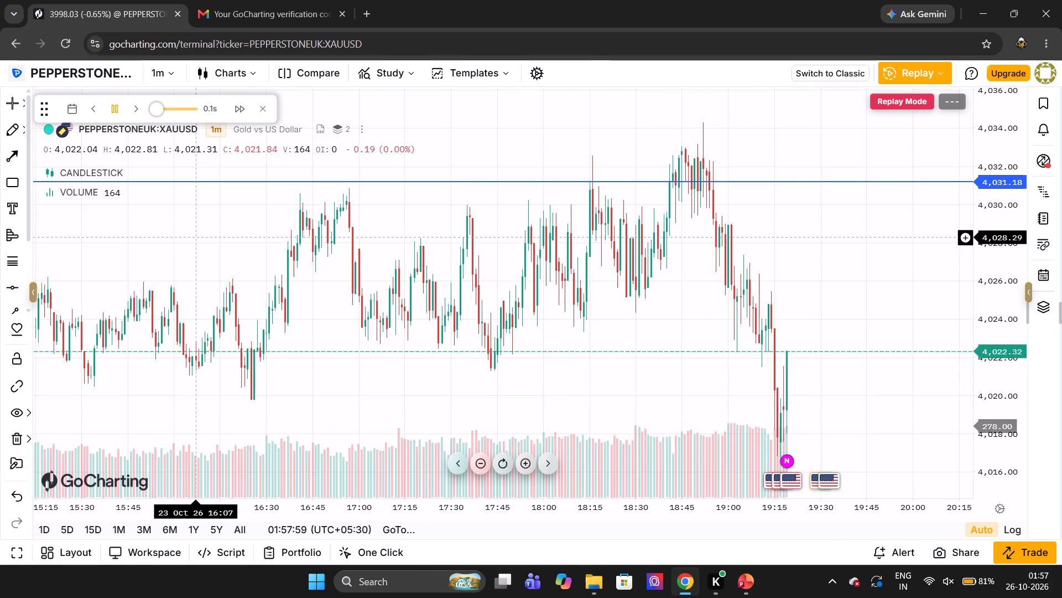
{"action": "scroll", "coordinate": [197, 237], "scroll_direction": "left", "scroll_amount": 1}
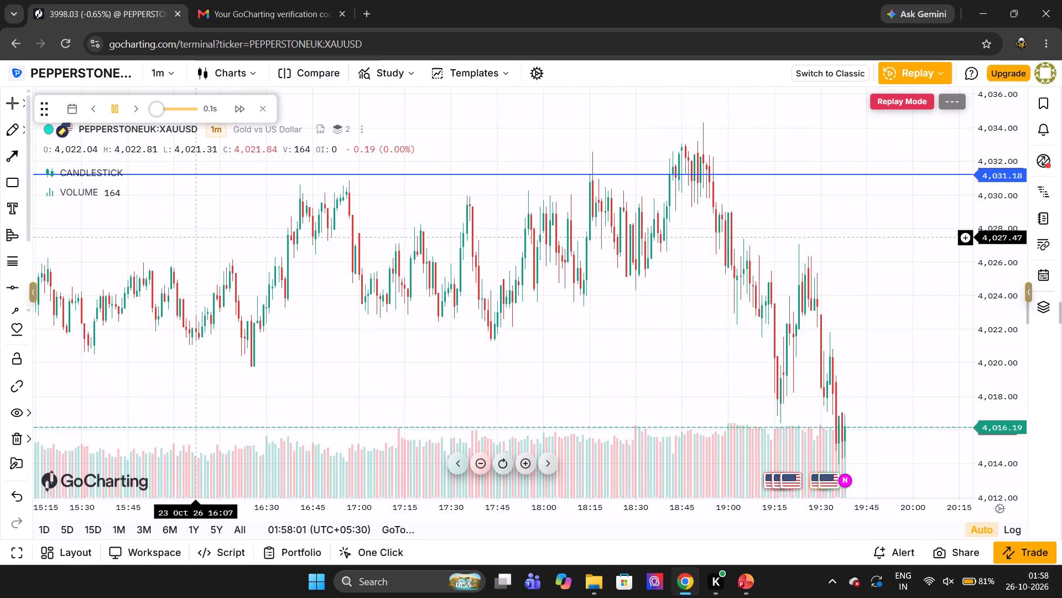
{"action": "scroll", "coordinate": [197, 237], "scroll_direction": "left", "scroll_amount": 2}
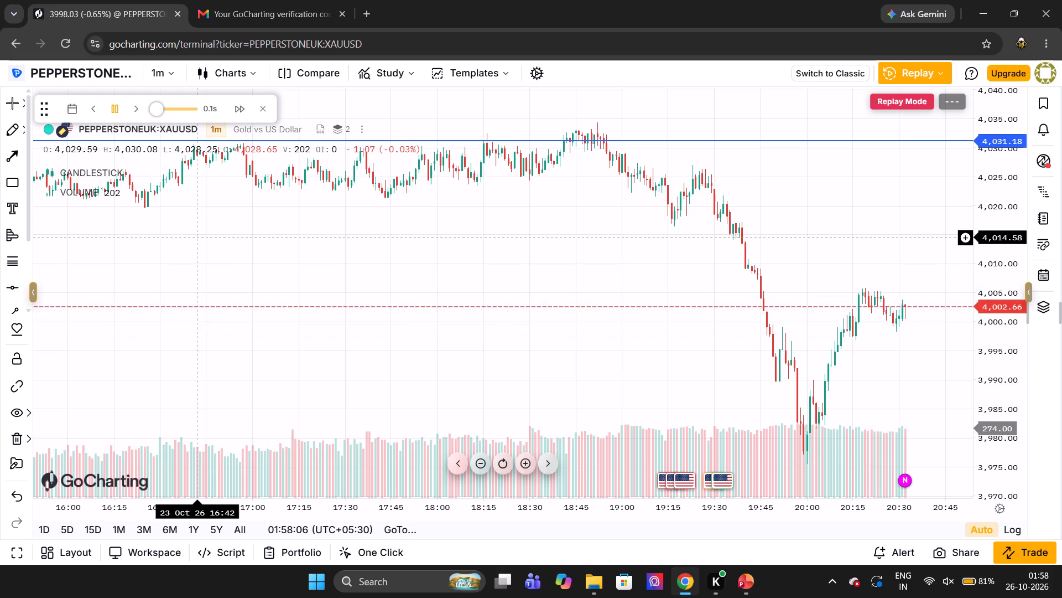
{"action": "scroll", "coordinate": [197, 237], "scroll_direction": "left", "scroll_amount": 2}
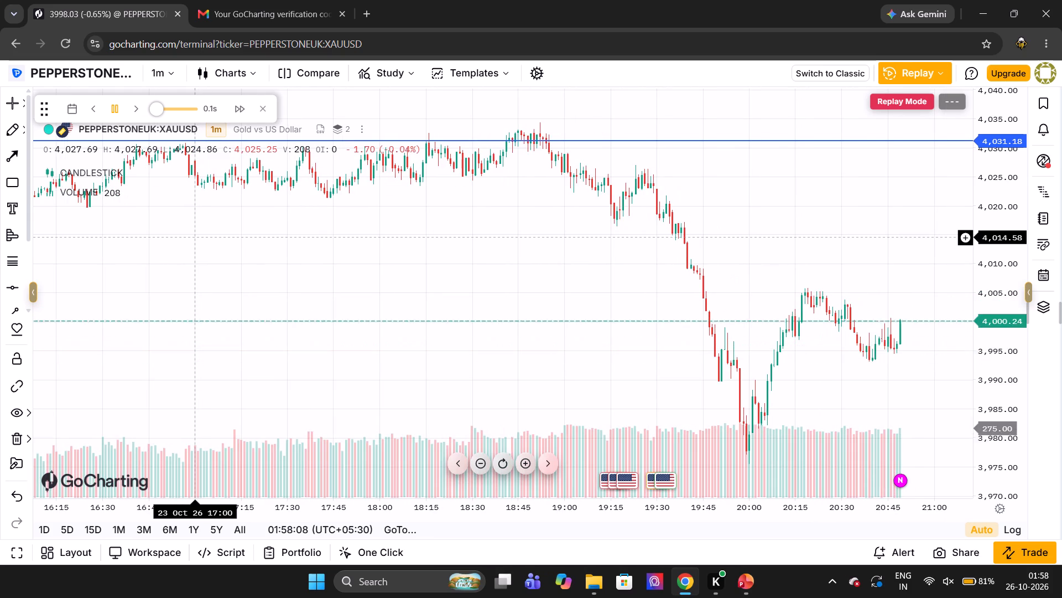
{"action": "scroll", "coordinate": [197, 237], "scroll_direction": "left", "scroll_amount": 5}
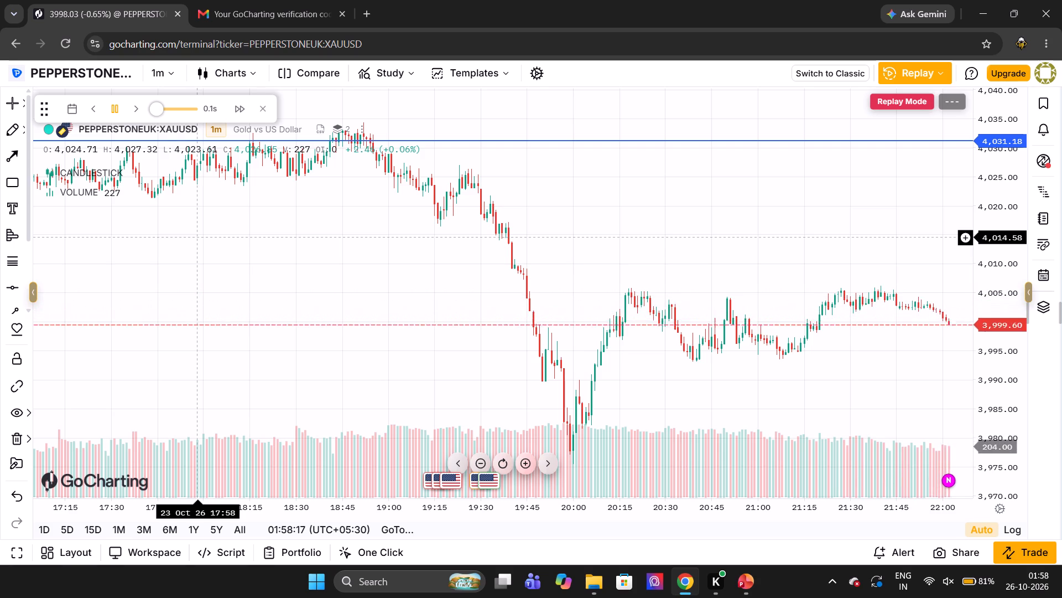
{"action": "scroll", "coordinate": [197, 237], "scroll_direction": "left", "scroll_amount": 5}
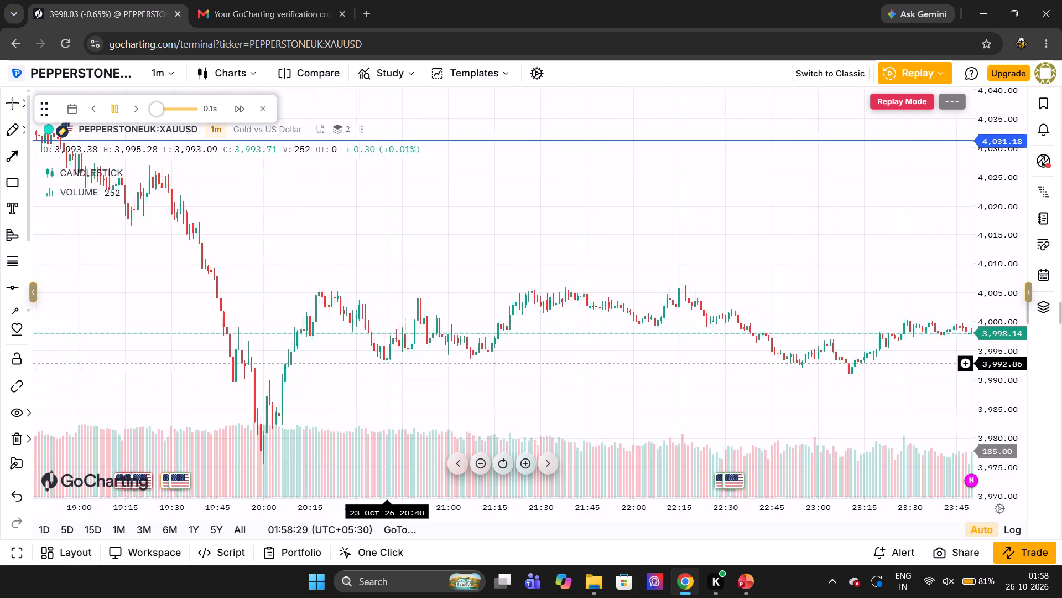
{"action": "scroll", "coordinate": [400, 363], "scroll_direction": "down", "scroll_amount": 2}
{"action": "scroll", "coordinate": [400, 363], "scroll_direction": "left", "scroll_amount": 1}
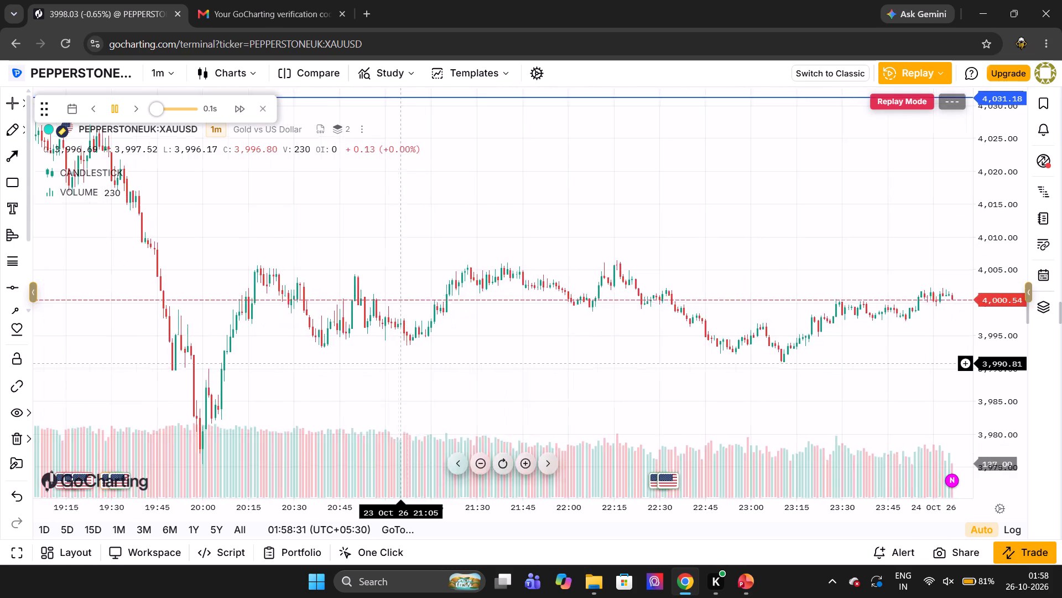
{"action": "scroll", "coordinate": [400, 363], "scroll_direction": "left", "scroll_amount": 1}
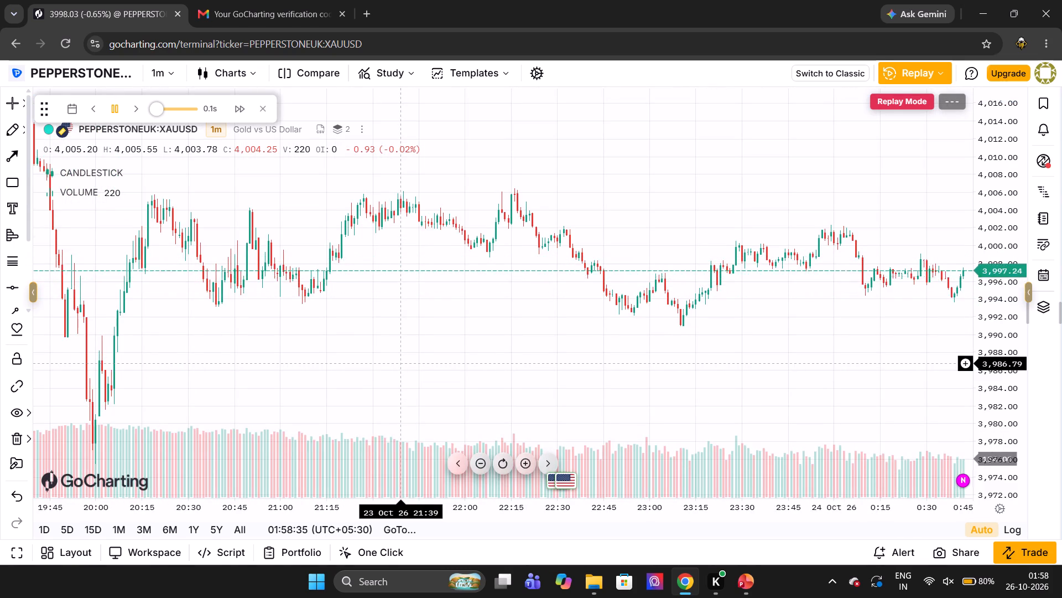
{"action": "scroll", "coordinate": [400, 363], "scroll_direction": "left", "scroll_amount": 4}
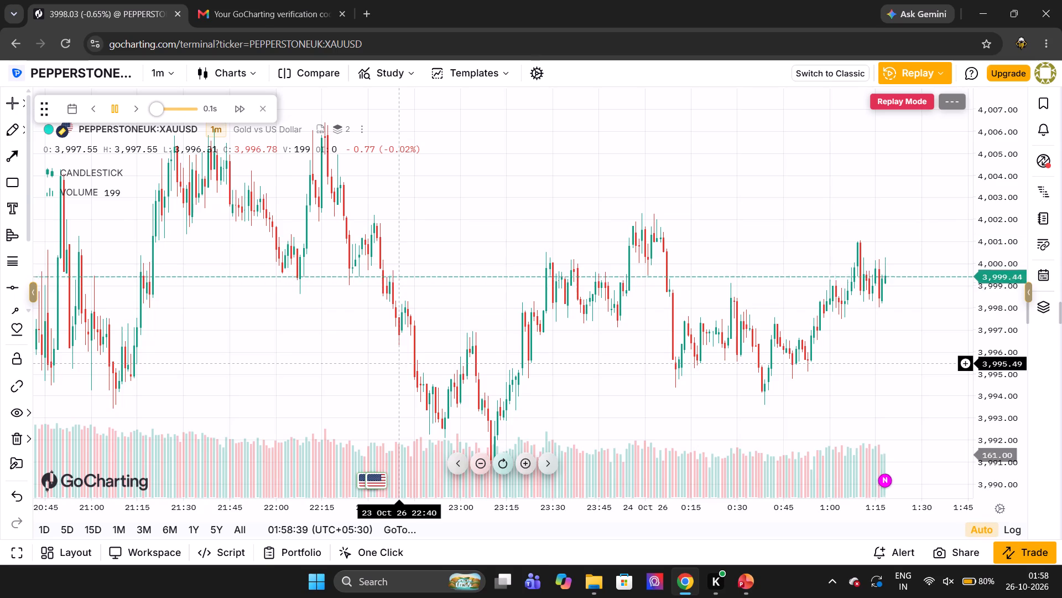
{"action": "scroll", "coordinate": [400, 363], "scroll_direction": "down", "scroll_amount": 7}
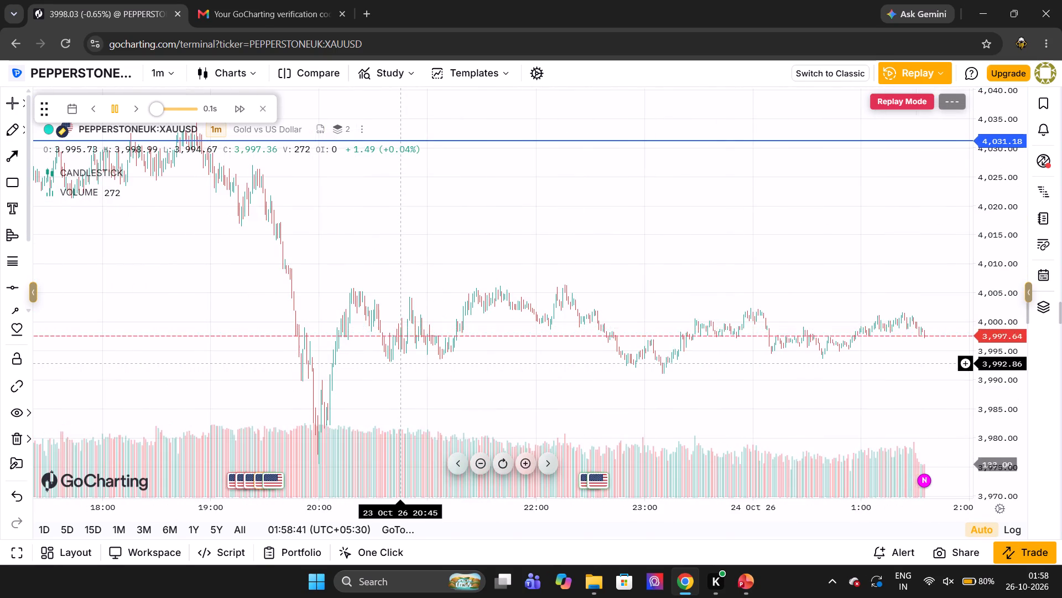
{"action": "scroll", "coordinate": [400, 363], "scroll_direction": "left", "scroll_amount": 3}
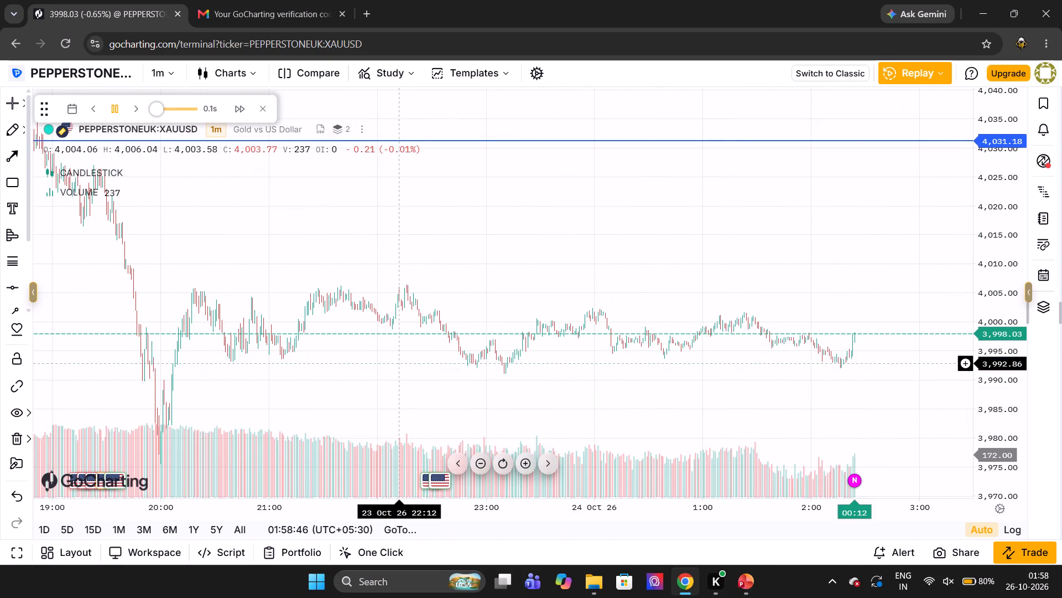
{"action": "scroll", "coordinate": [400, 363], "scroll_direction": "right", "scroll_amount": 1}
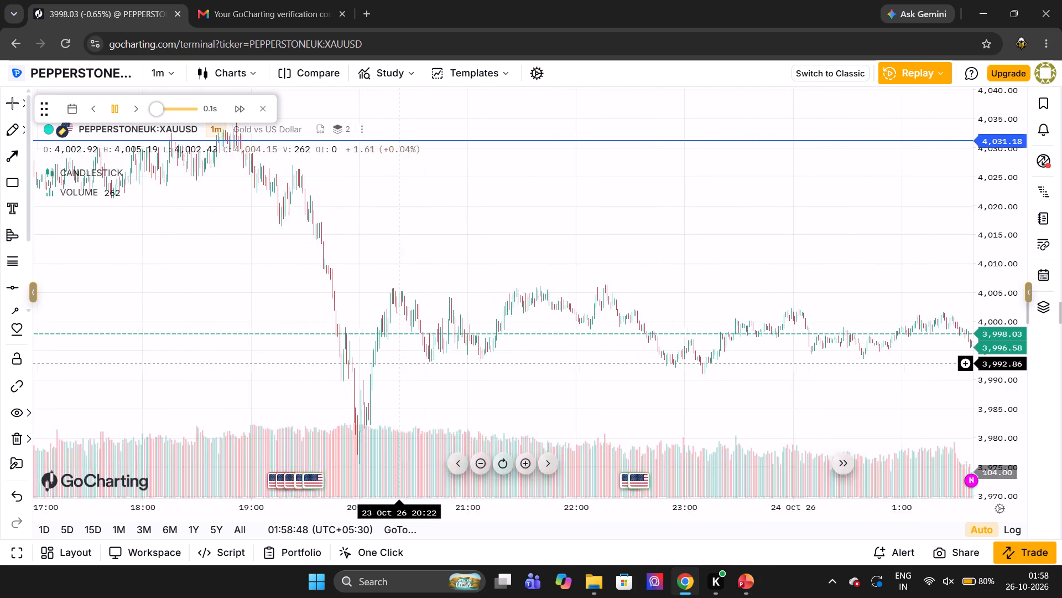
{"action": "scroll", "coordinate": [400, 363], "scroll_direction": "right", "scroll_amount": 4}
{"action": "scroll", "coordinate": [400, 363], "scroll_direction": "up", "scroll_amount": 1}
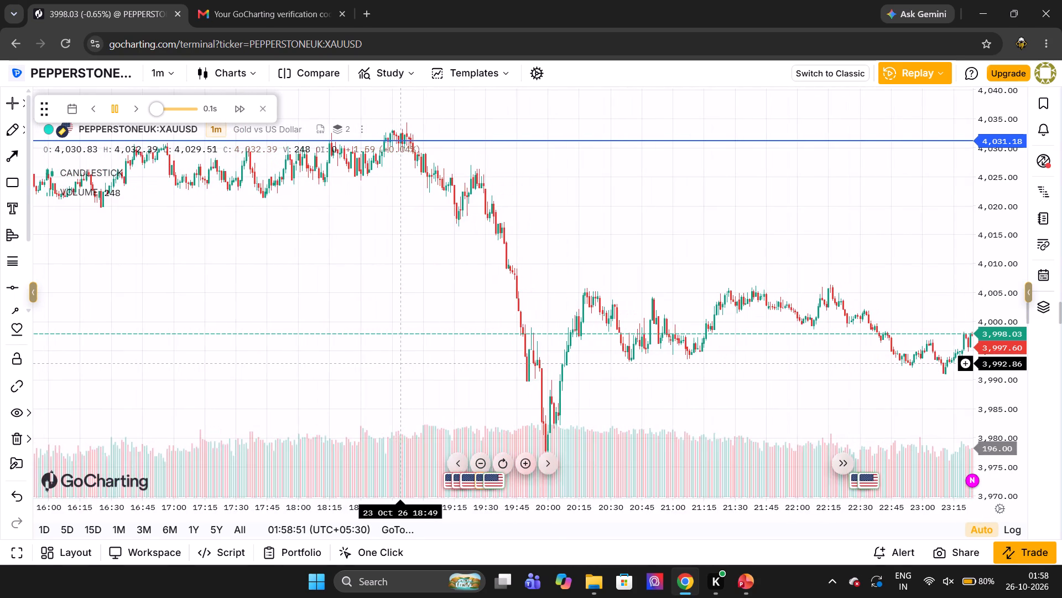
{"action": "scroll", "coordinate": [400, 363], "scroll_direction": "up", "scroll_amount": 1}
Exit replay mode and switch the XAUUSD chart to the 3-minute interval.
{"action": "key", "text": "3"}
{"action": "key", "text": "Return"}
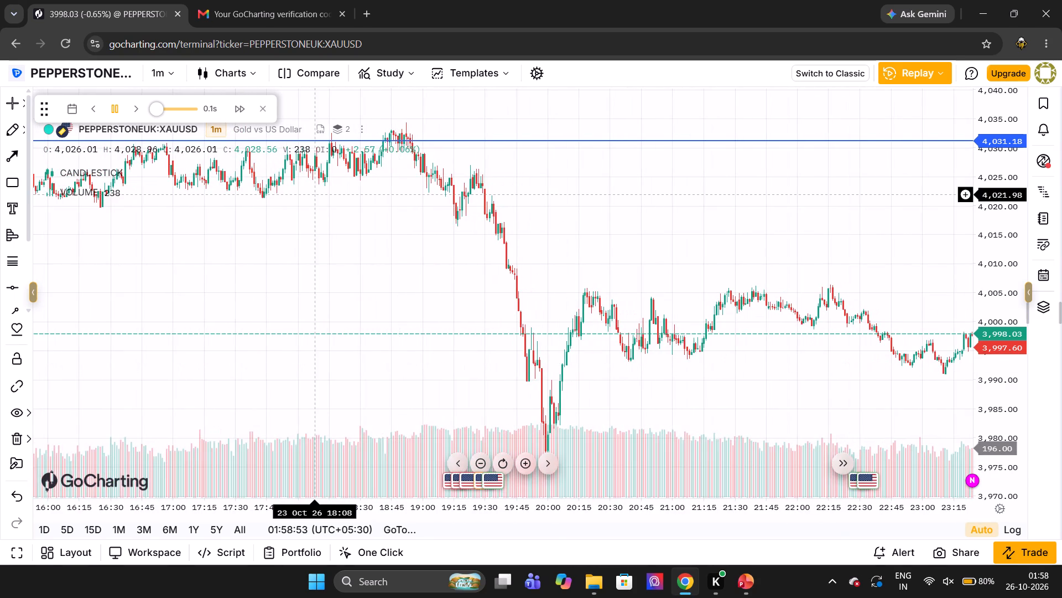
{"action": "left_click", "coordinate": [314, 194]}
{"action": "left_click", "coordinate": [264, 106]}
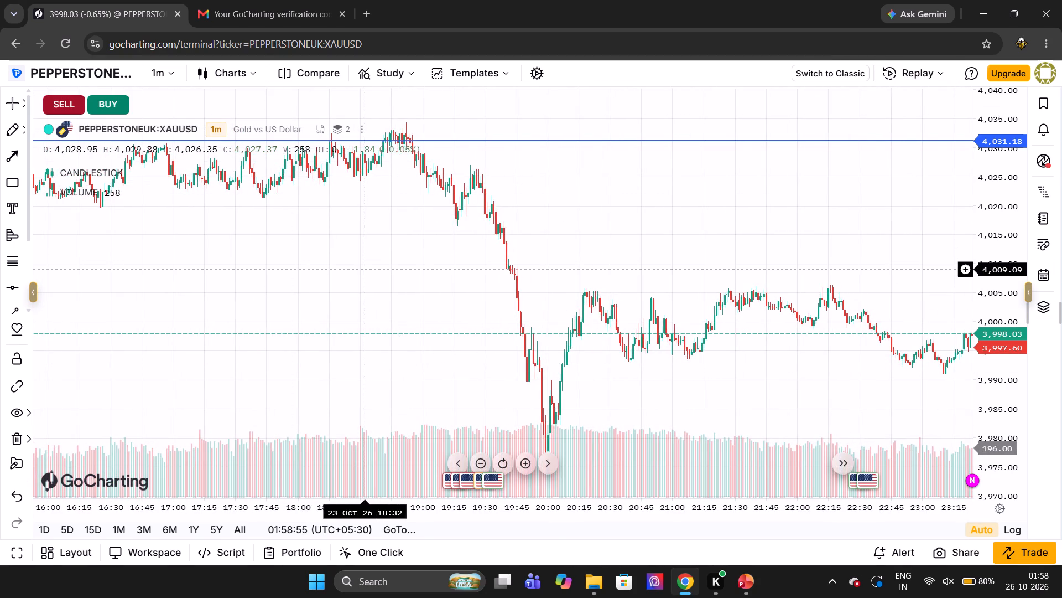
{"action": "key", "text": "3"}
{"action": "key", "text": "Return"}
Examine the 3-minute candles around the 4,031.18 line and the evening sell-off of 23 October.
{"action": "scroll", "coordinate": [425, 287], "scroll_direction": "left", "scroll_amount": 4}
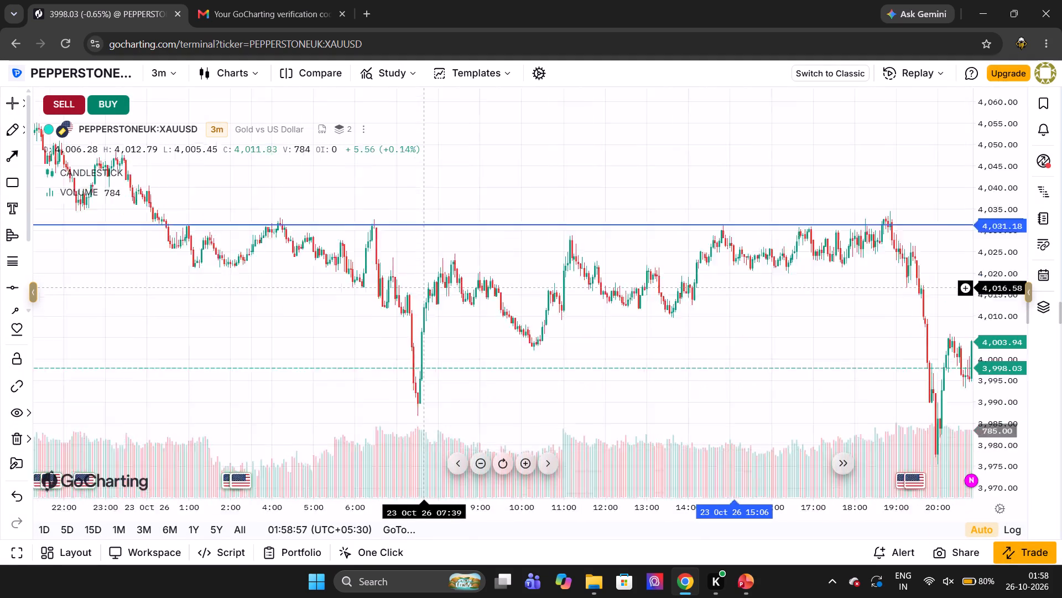
{"action": "scroll", "coordinate": [425, 287], "scroll_direction": "up", "scroll_amount": 7}
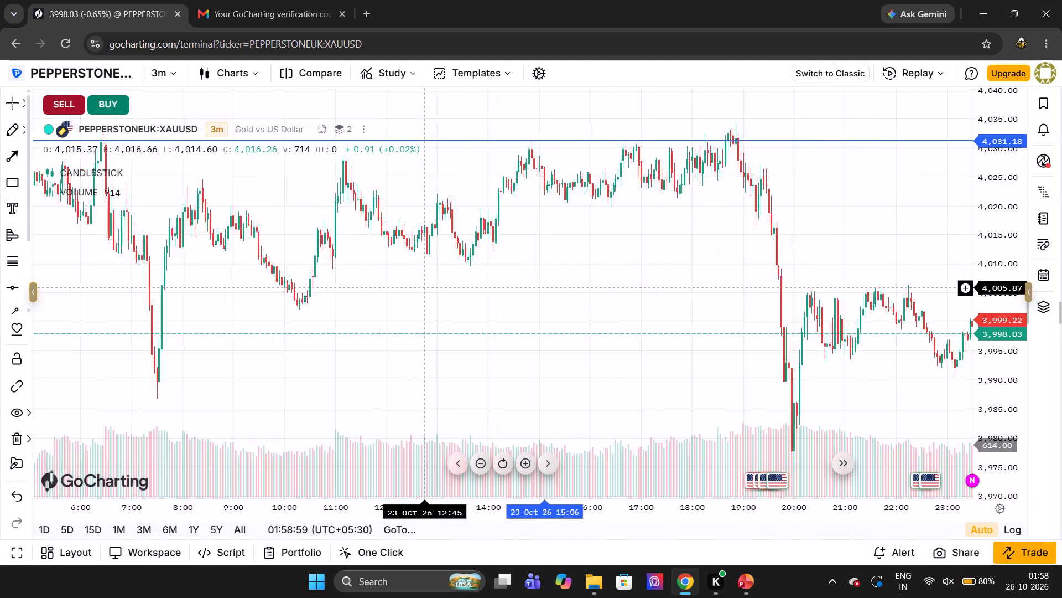
{"action": "scroll", "coordinate": [425, 287], "scroll_direction": "up", "scroll_amount": 8}
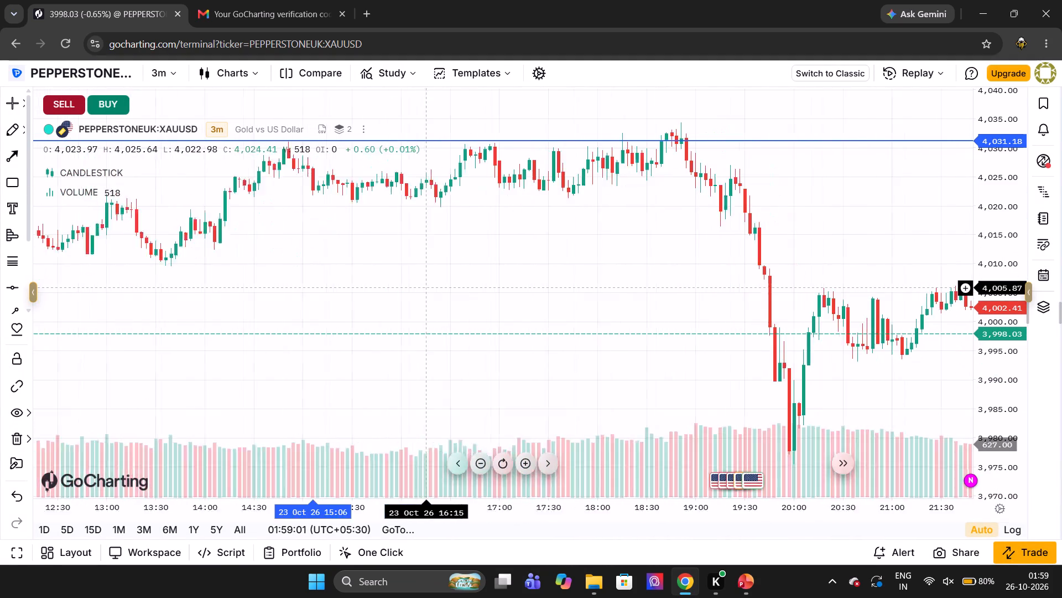
{"action": "scroll", "coordinate": [425, 287], "scroll_direction": "up", "scroll_amount": 9}
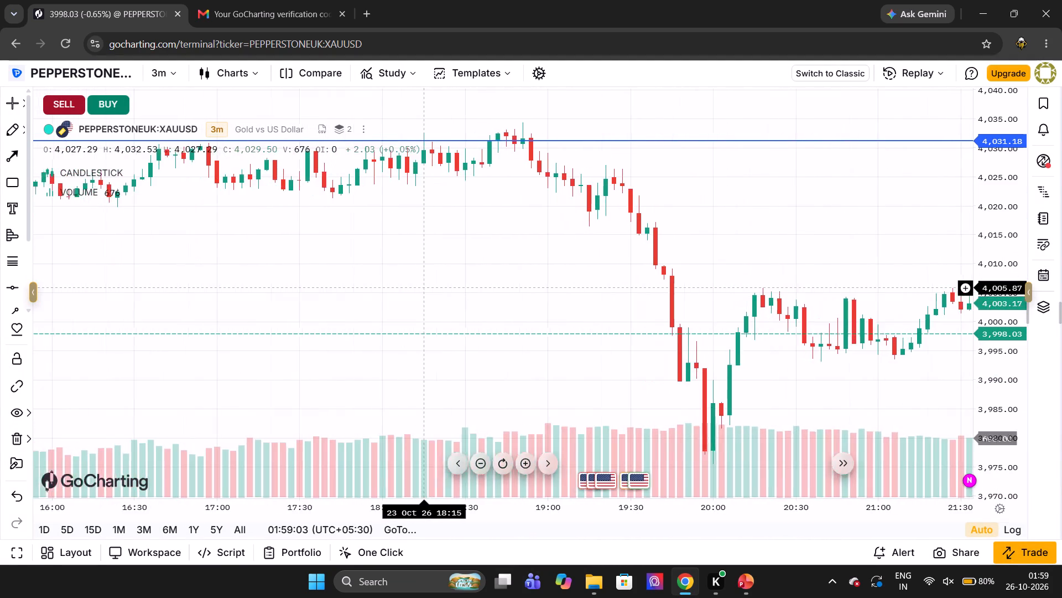
{"action": "scroll", "coordinate": [425, 287], "scroll_direction": "up", "scroll_amount": 5}
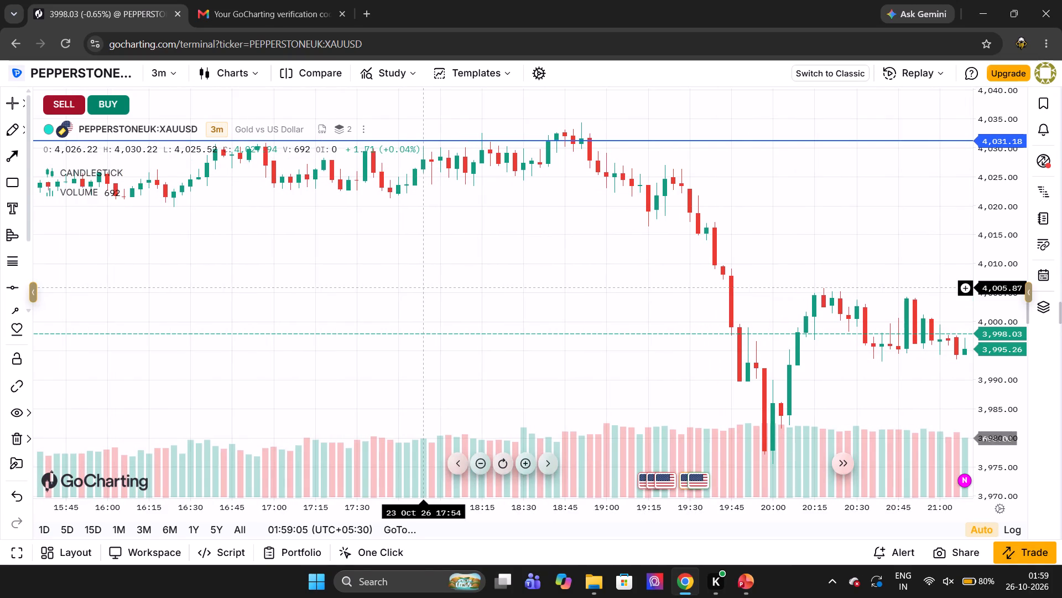
{"action": "scroll", "coordinate": [425, 287], "scroll_direction": "up", "scroll_amount": 7, "text": "ctrl"}
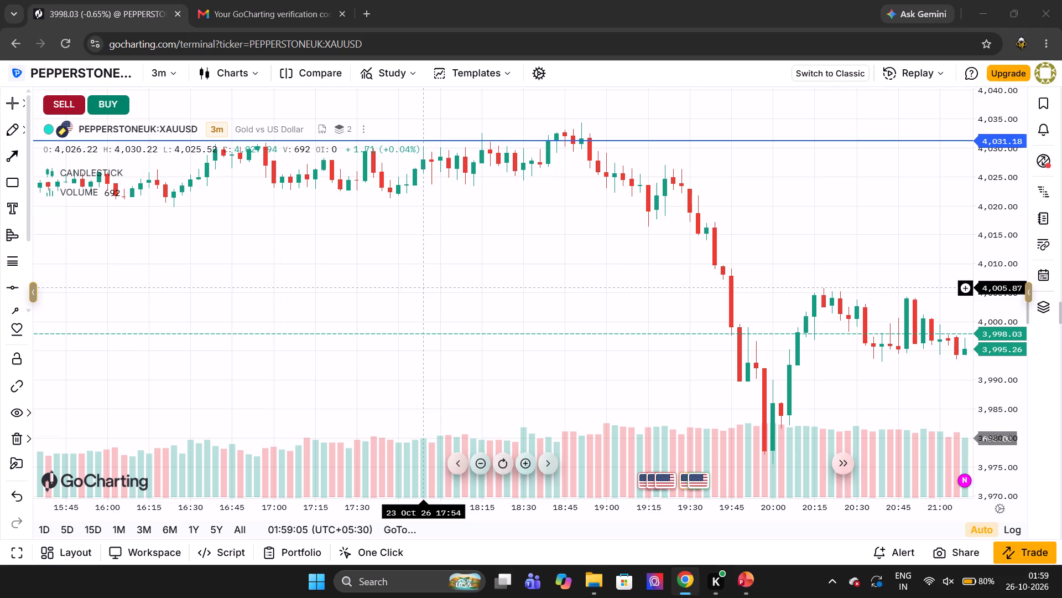
{"action": "scroll", "coordinate": [565, 209], "scroll_direction": "up", "scroll_amount": 1}
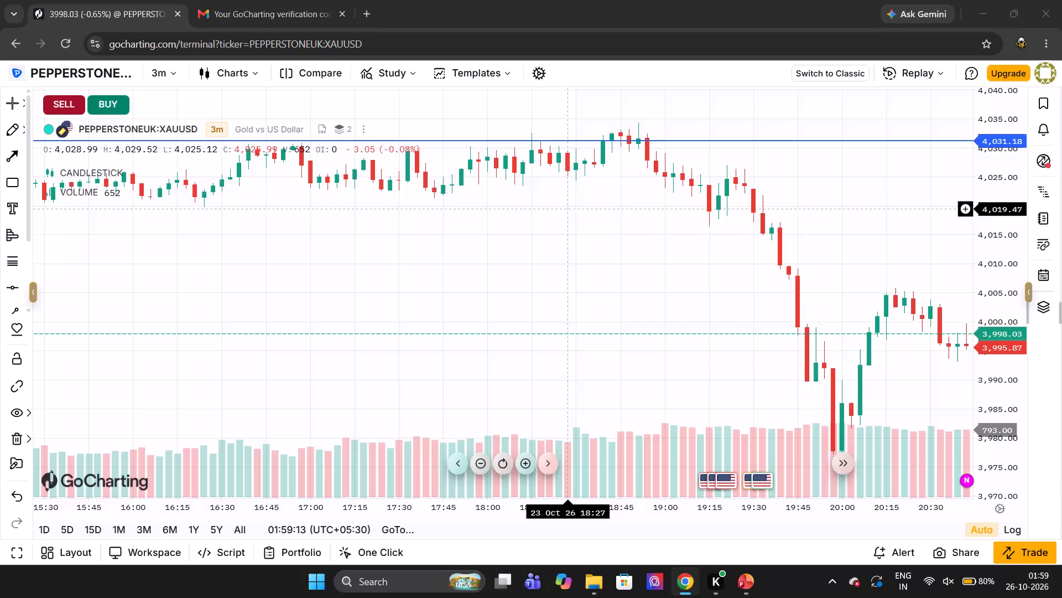
Switch the chart to the 5-minute interval.
{"action": "key", "text": "5"}
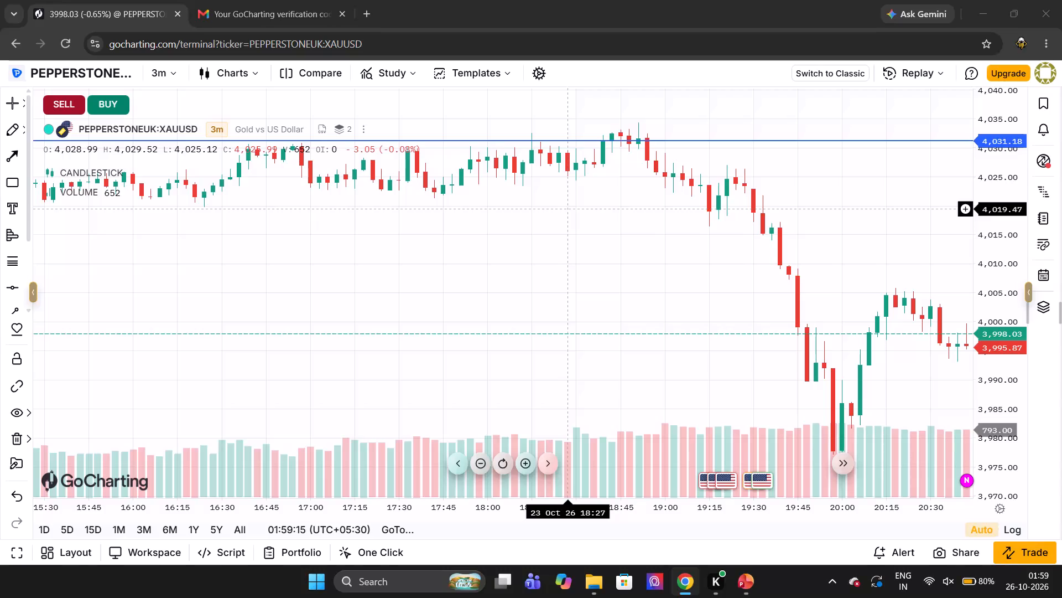
{"action": "double_click", "coordinate": [565, 209]}
{"action": "key", "text": "5"}
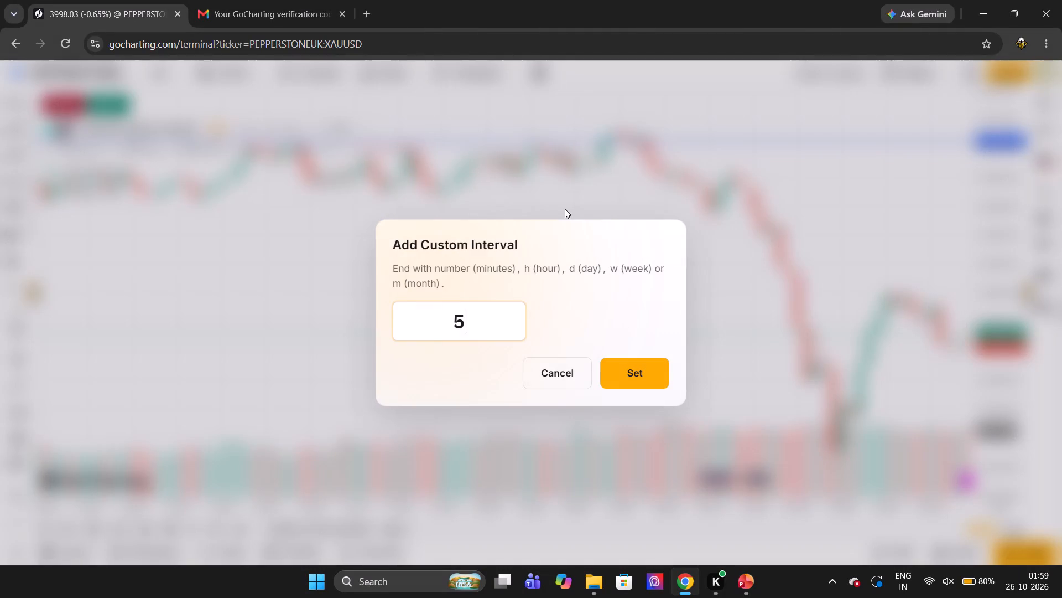
{"action": "key", "text": "Return"}
Examine the 5-minute candles from 21 to 24 October, focusing on the 4,031.18 line and the evening sell-off of 23 October.
{"action": "scroll", "coordinate": [557, 249], "scroll_direction": "down", "scroll_amount": 2}
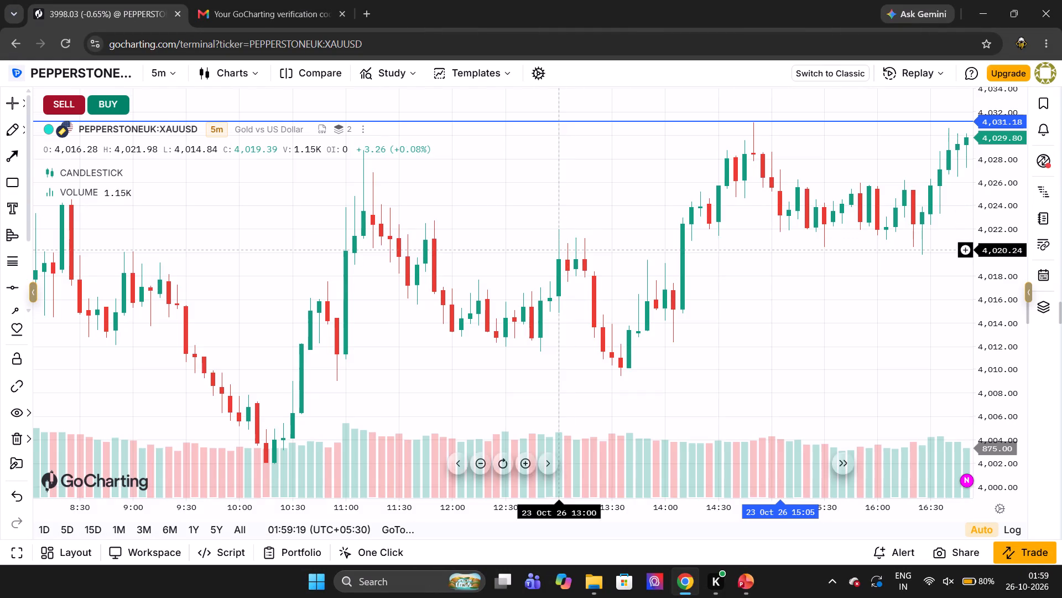
{"action": "scroll", "coordinate": [557, 249], "scroll_direction": "down", "scroll_amount": 9}
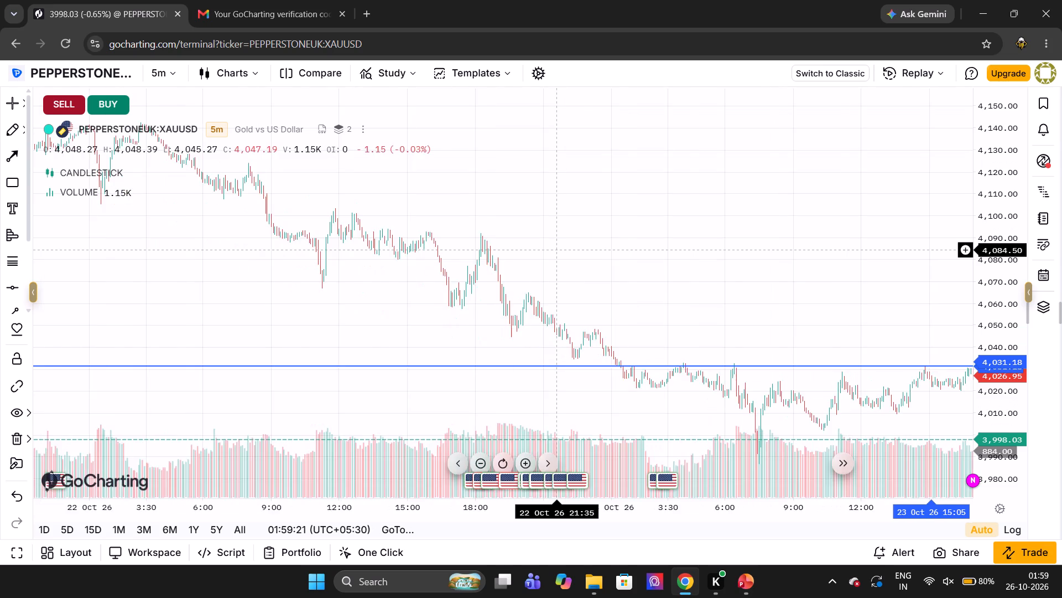
{"action": "scroll", "coordinate": [557, 249], "scroll_direction": "down", "scroll_amount": 8}
{"action": "scroll", "coordinate": [557, 249], "scroll_direction": "left", "scroll_amount": 2}
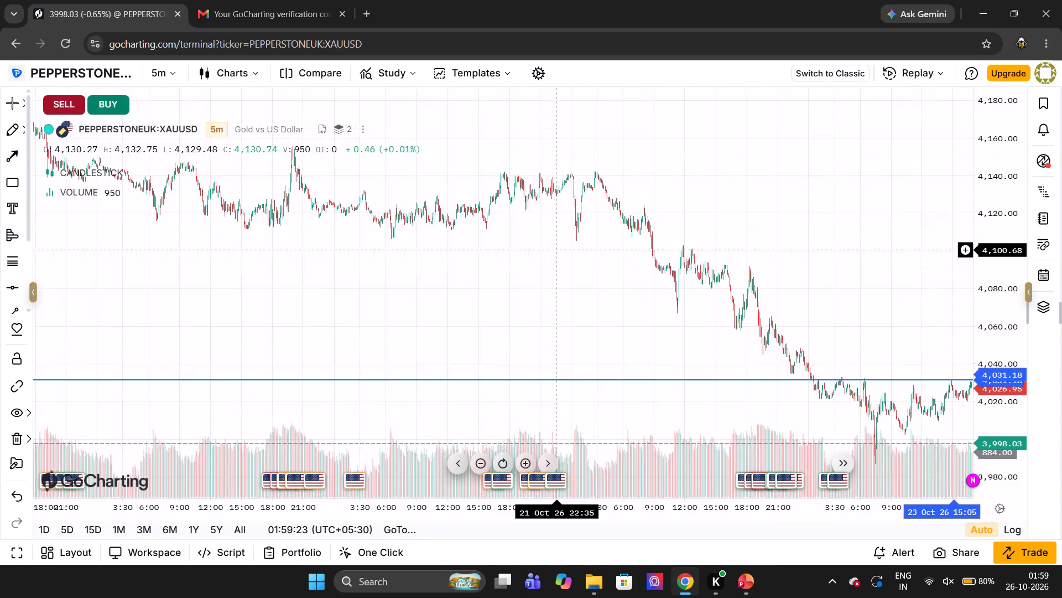
{"action": "scroll", "coordinate": [557, 249], "scroll_direction": "left", "scroll_amount": 3}
{"action": "scroll", "coordinate": [557, 249], "scroll_direction": "up", "scroll_amount": 5}
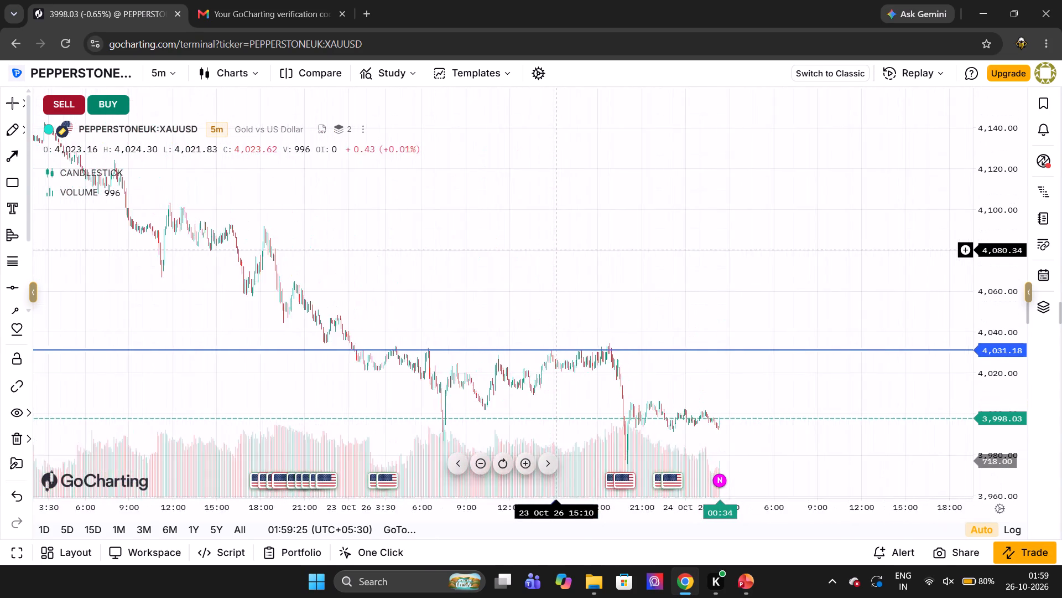
{"action": "scroll", "coordinate": [557, 249], "scroll_direction": "up", "scroll_amount": 2}
{"action": "scroll", "coordinate": [557, 249], "scroll_direction": "right", "scroll_amount": 1}
{"action": "scroll", "coordinate": [557, 249], "scroll_direction": "up", "scroll_amount": 6}
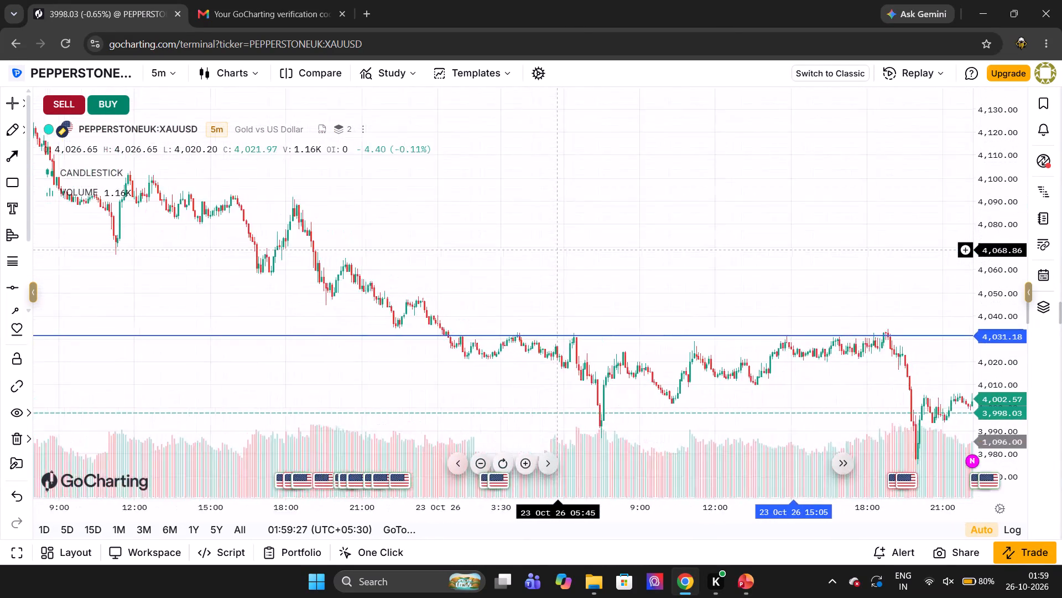
{"action": "scroll", "coordinate": [557, 249], "scroll_direction": "up", "scroll_amount": 10}
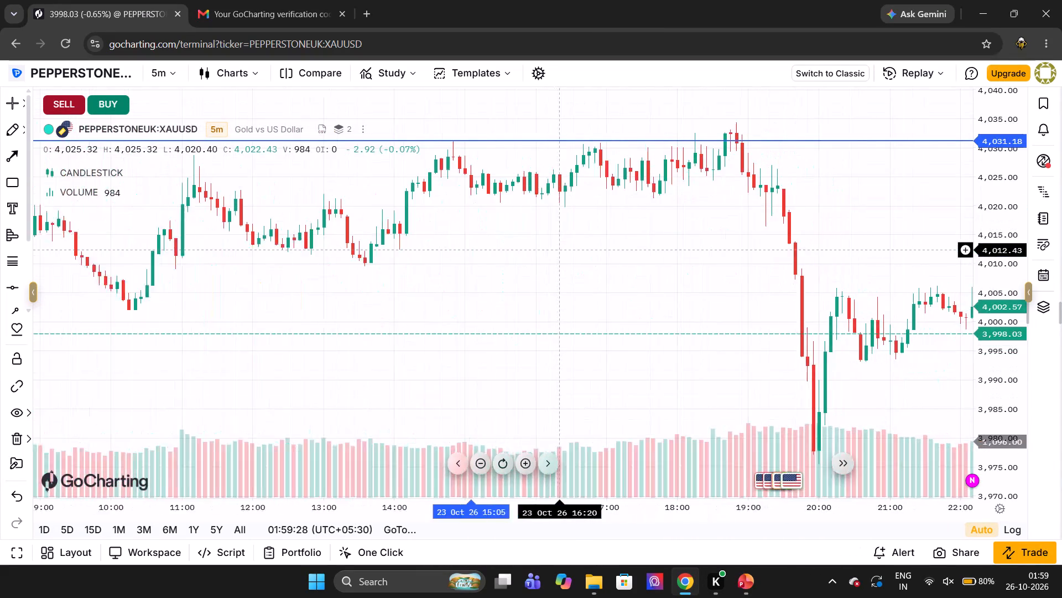
{"action": "scroll", "coordinate": [557, 249], "scroll_direction": "up", "scroll_amount": 1}
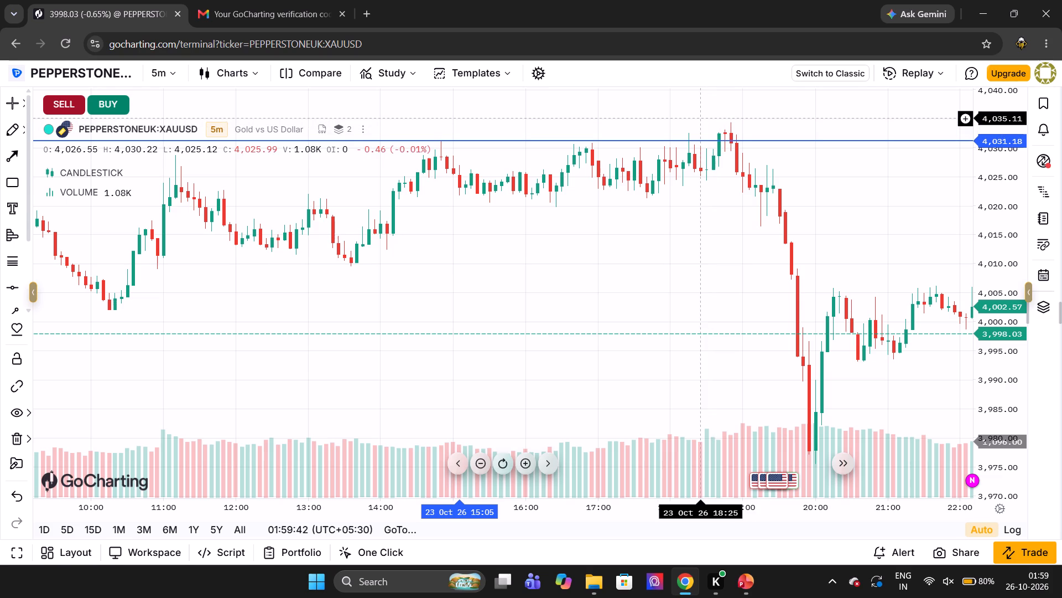
Switch the chart to the 15-minute interval.
{"action": "type", "text": "15"}
{"action": "key", "text": "Return"}
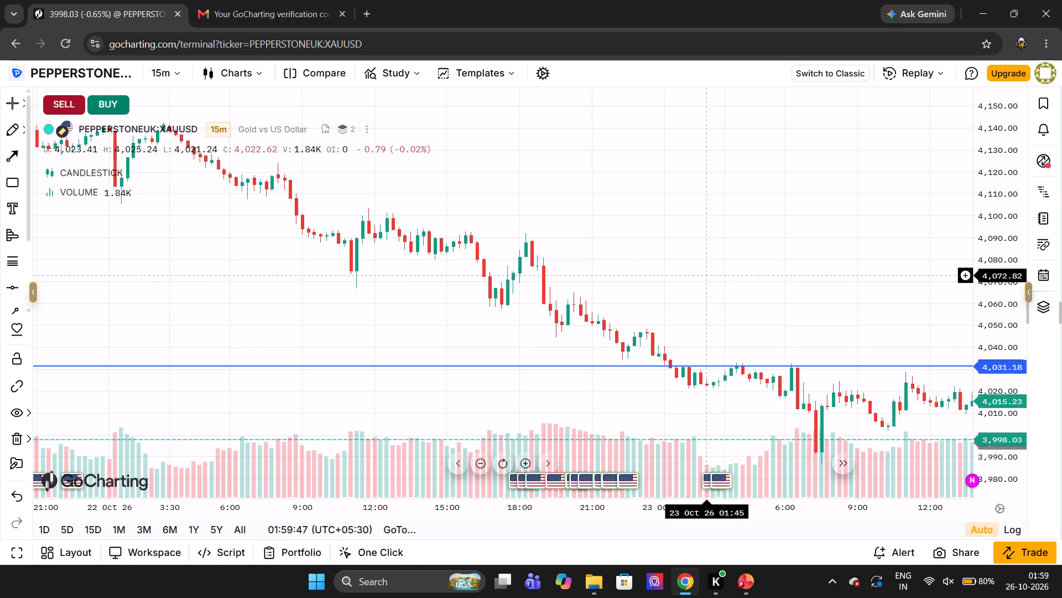
Examine the 15-minute candles around the 4,031.18 line, from late 22 October through the 23 October sell-off into 24 October.
{"action": "scroll", "coordinate": [708, 275], "scroll_direction": "left", "scroll_amount": 3}
{"action": "scroll", "coordinate": [708, 275], "scroll_direction": "up", "scroll_amount": 8}
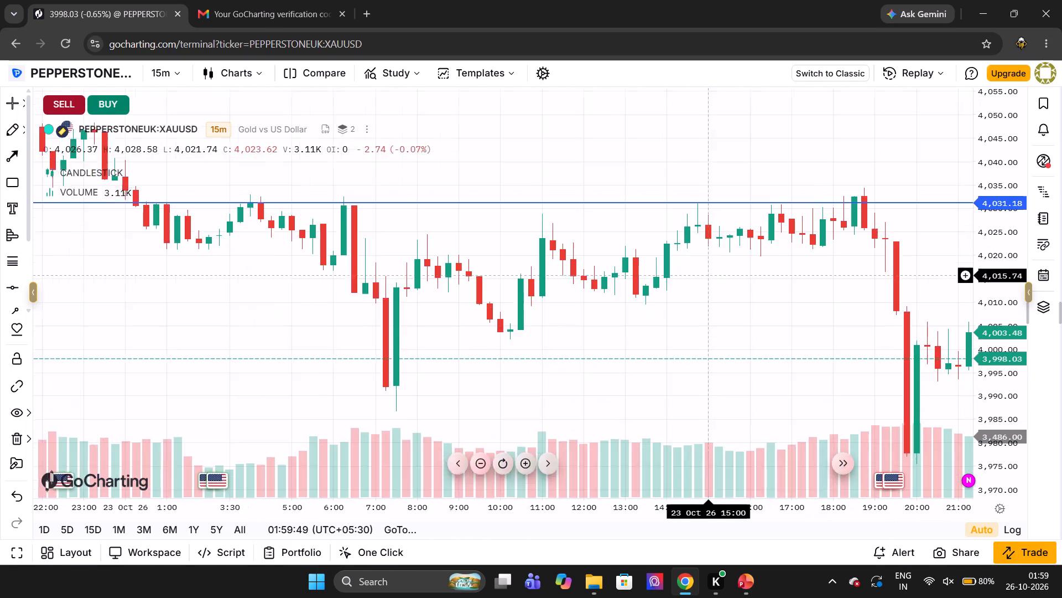
{"action": "scroll", "coordinate": [708, 275], "scroll_direction": "up", "scroll_amount": 4}
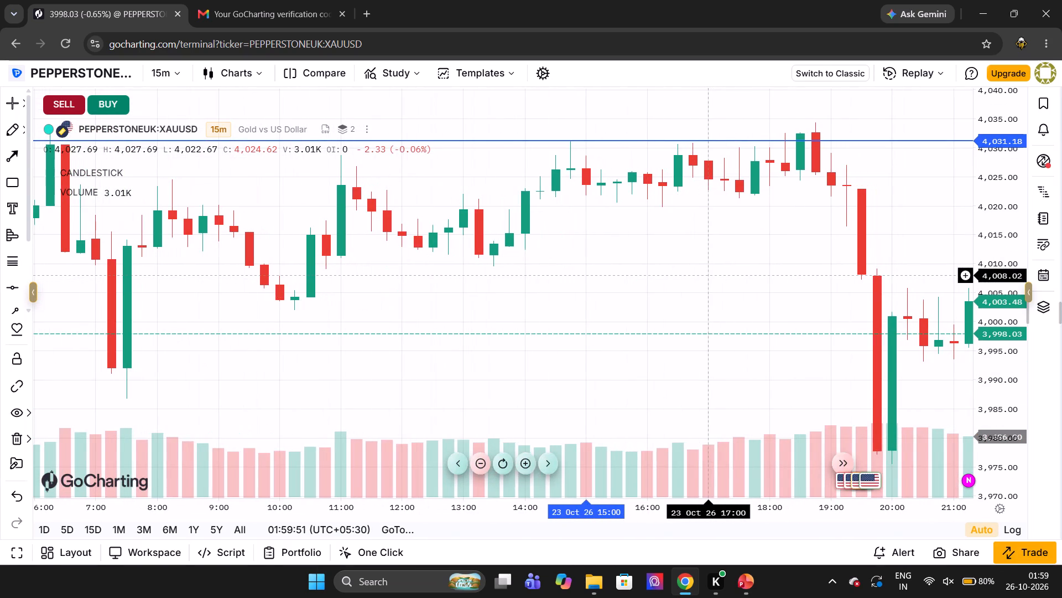
{"action": "scroll", "coordinate": [708, 275], "scroll_direction": "down", "scroll_amount": 1}
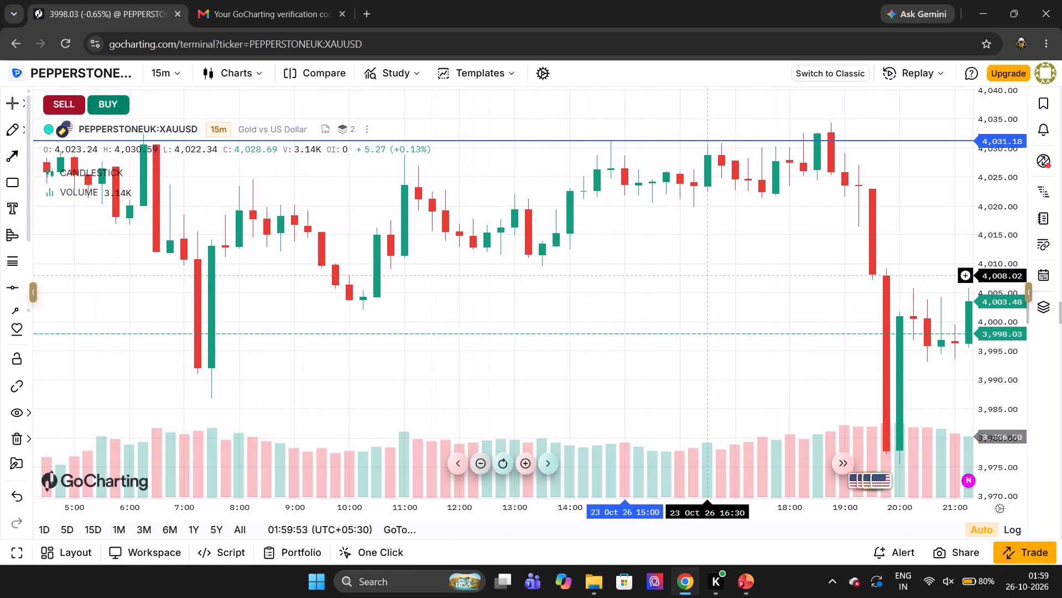
{"action": "scroll", "coordinate": [708, 275], "scroll_direction": "down", "scroll_amount": 5}
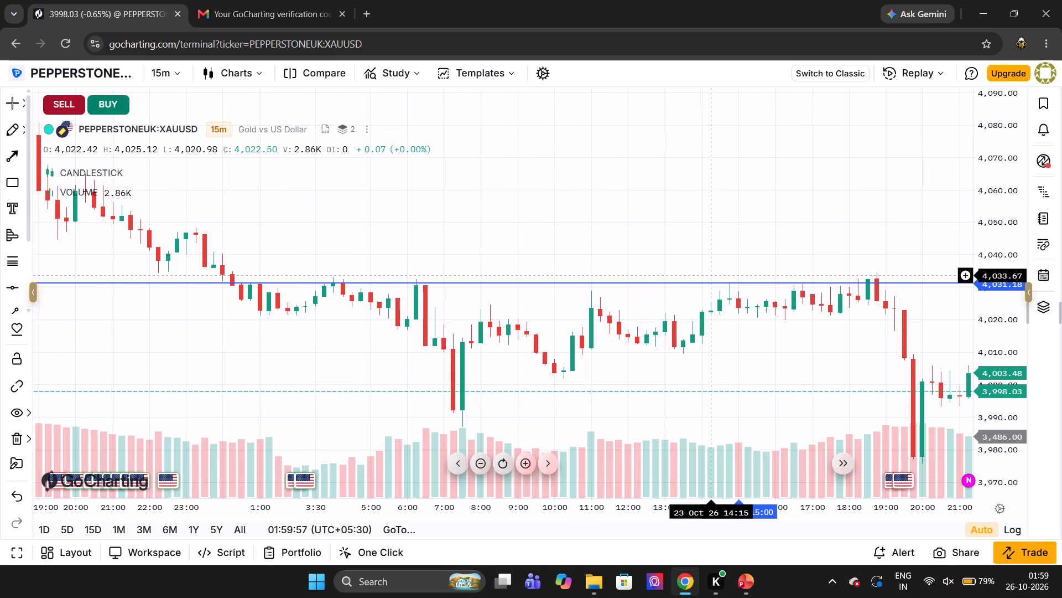
{"action": "scroll", "coordinate": [708, 275], "scroll_direction": "left", "scroll_amount": 5}
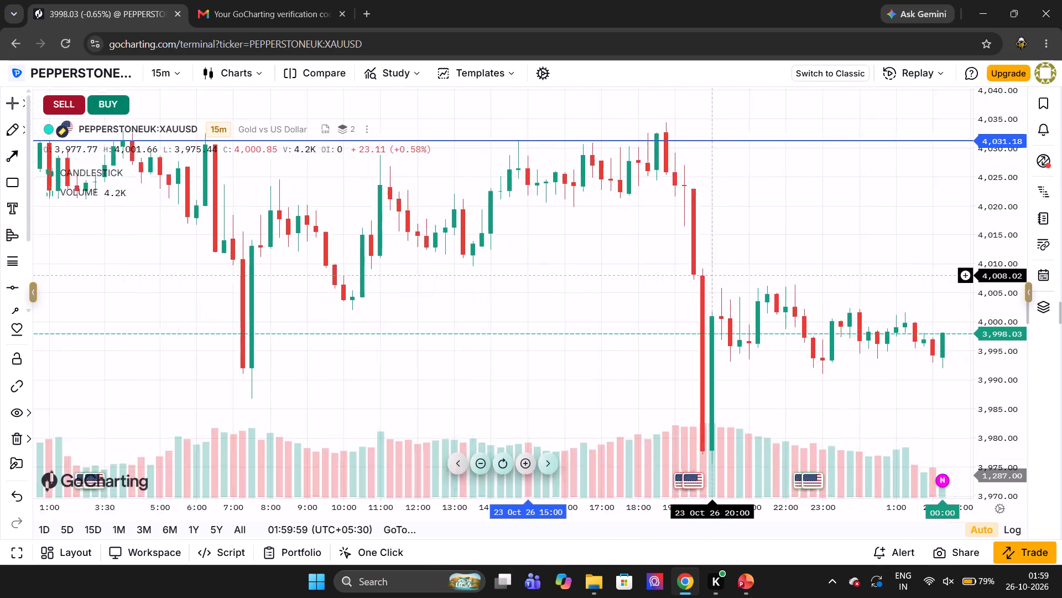
{"action": "scroll", "coordinate": [708, 275], "scroll_direction": "left", "scroll_amount": 1}
{"action": "left_click", "coordinate": [10, 267]}
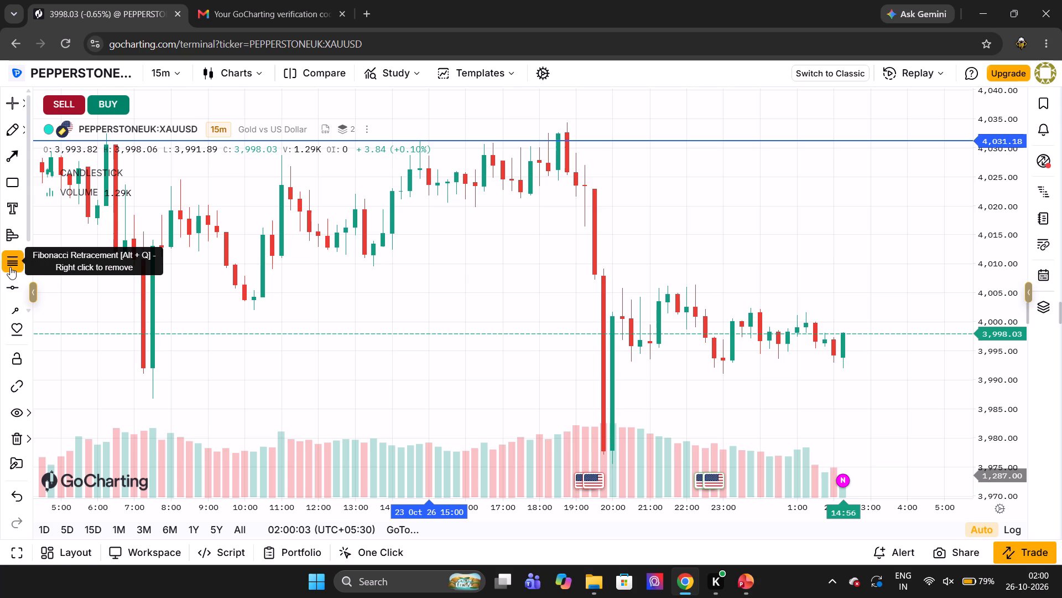
{"action": "key", "text": "Escape"}
{"action": "scroll", "coordinate": [10, 267], "scroll_direction": "down", "scroll_amount": 2}
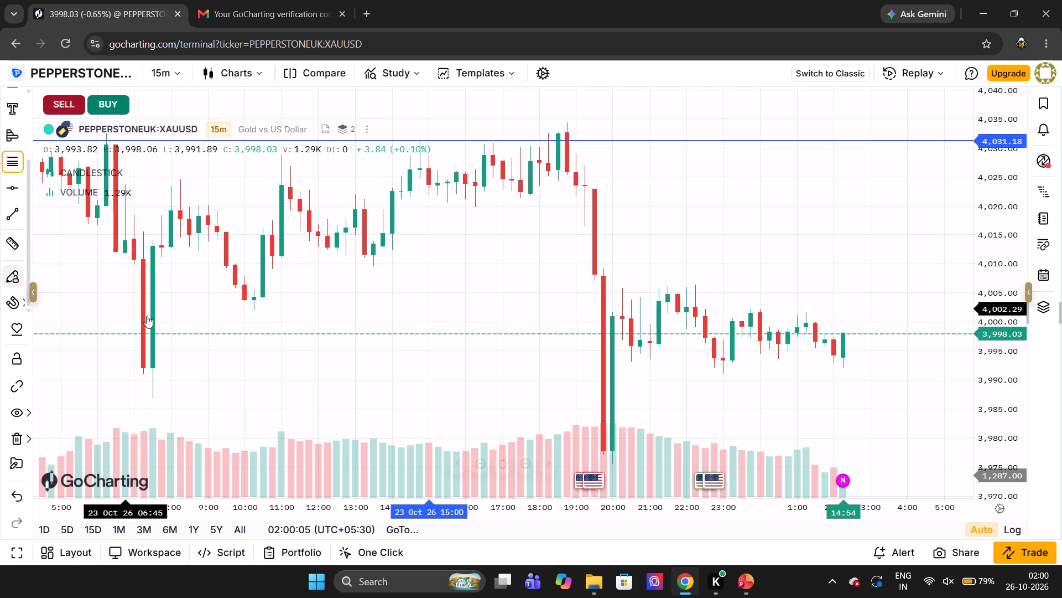
{"action": "scroll", "coordinate": [147, 316], "scroll_direction": "down", "scroll_amount": 4}
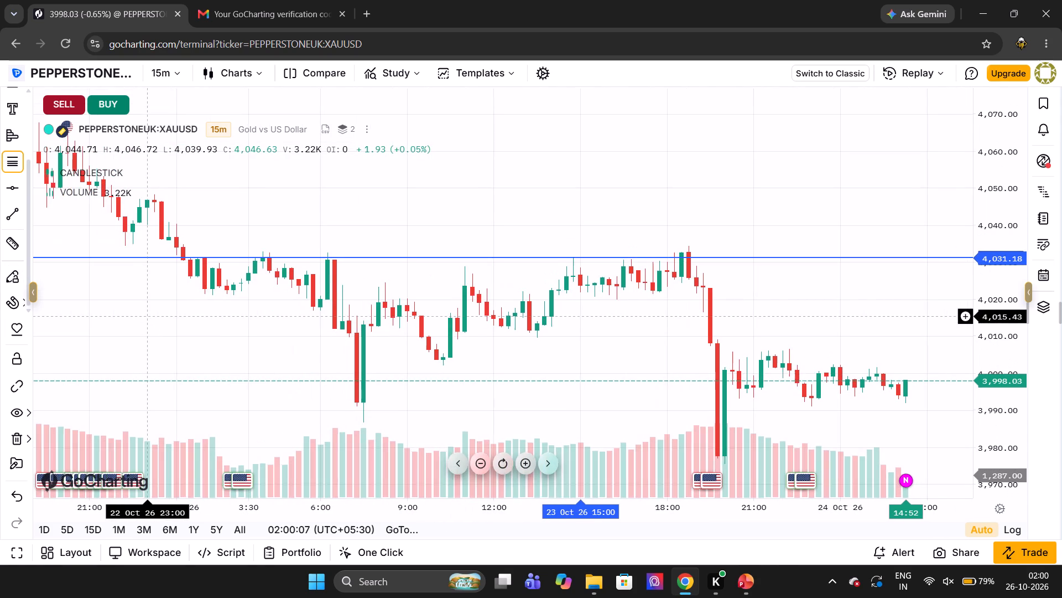
Switch the chart back to the 5-minute interval.
{"action": "key", "text": "5"}
{"action": "key", "text": "Return"}
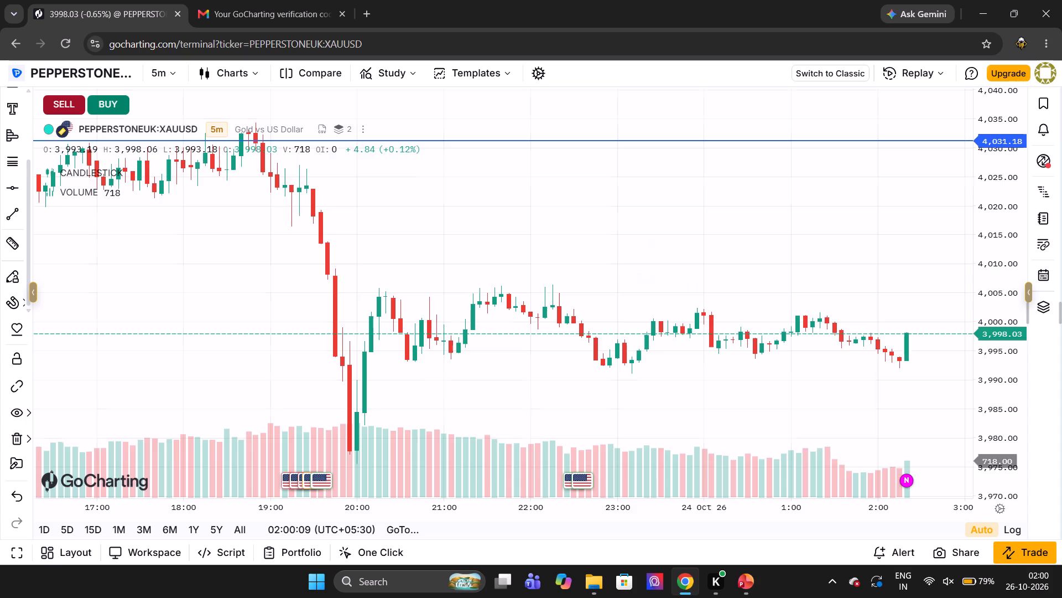
Draw a Fibonacci retracement from the 23 October 18:50 high at about 4,034.27 to about 4,016.61 at 21:15.
{"action": "scroll", "coordinate": [218, 348], "scroll_direction": "down", "scroll_amount": 9}
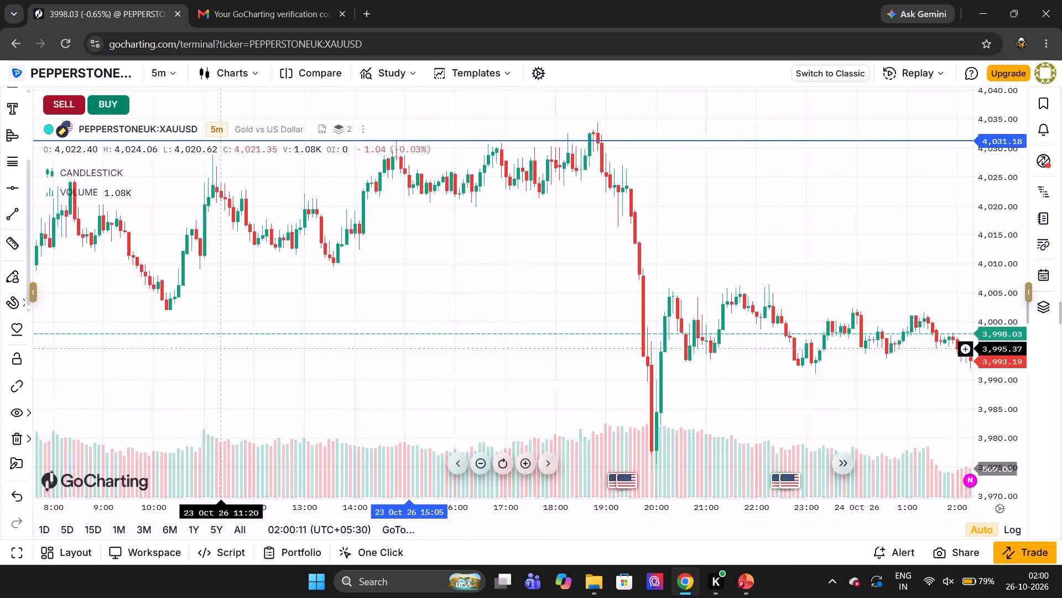
{"action": "scroll", "coordinate": [218, 348], "scroll_direction": "down", "scroll_amount": 5}
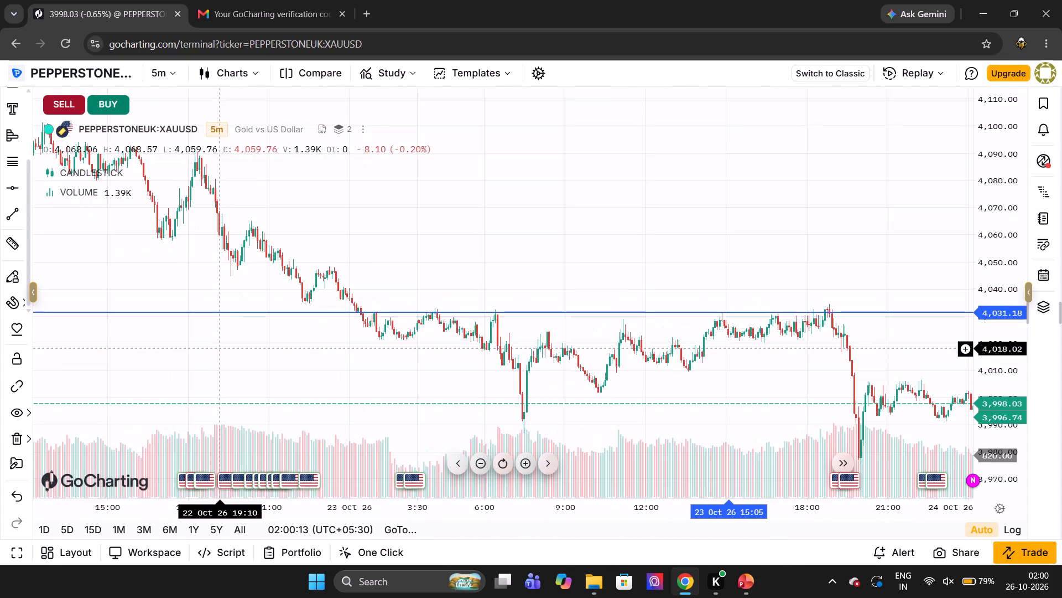
{"action": "scroll", "coordinate": [218, 348], "scroll_direction": "up", "scroll_amount": 7}
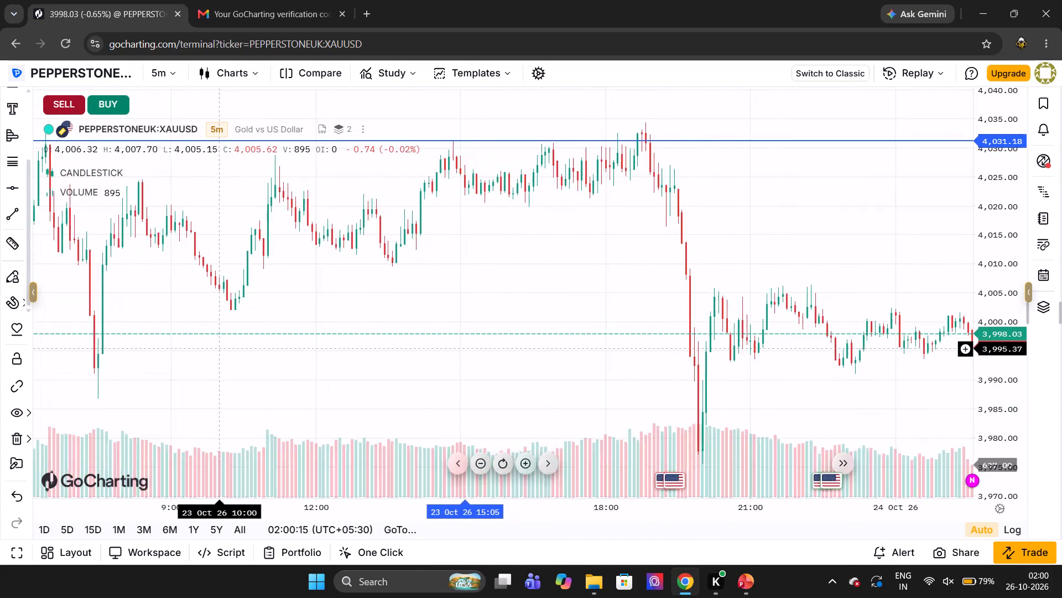
{"action": "scroll", "coordinate": [218, 348], "scroll_direction": "right", "scroll_amount": 2}
{"action": "scroll", "coordinate": [218, 348], "scroll_direction": "up", "scroll_amount": 8}
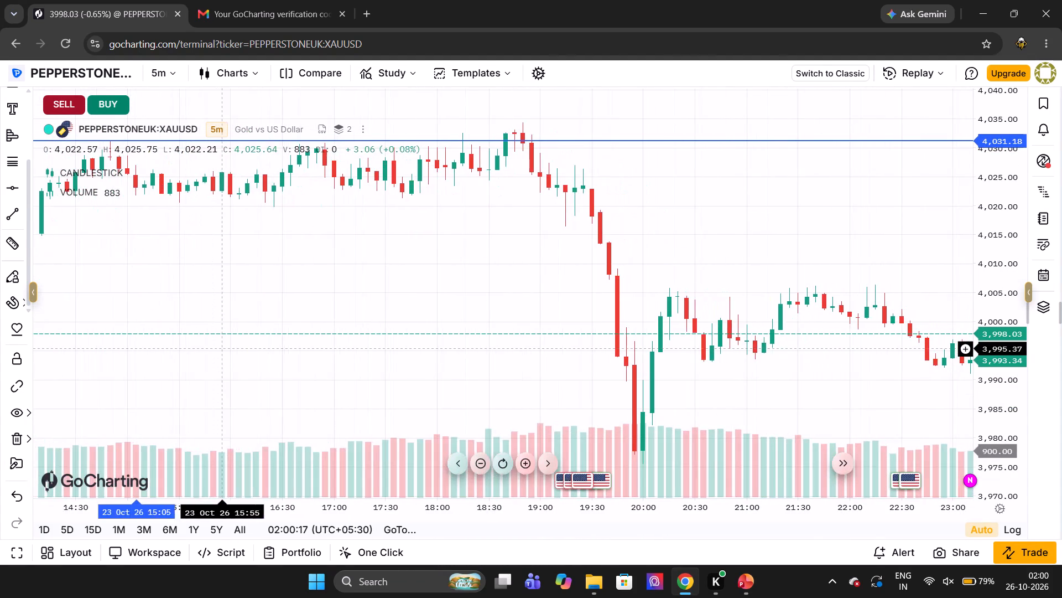
{"action": "left_click", "coordinate": [20, 165]}
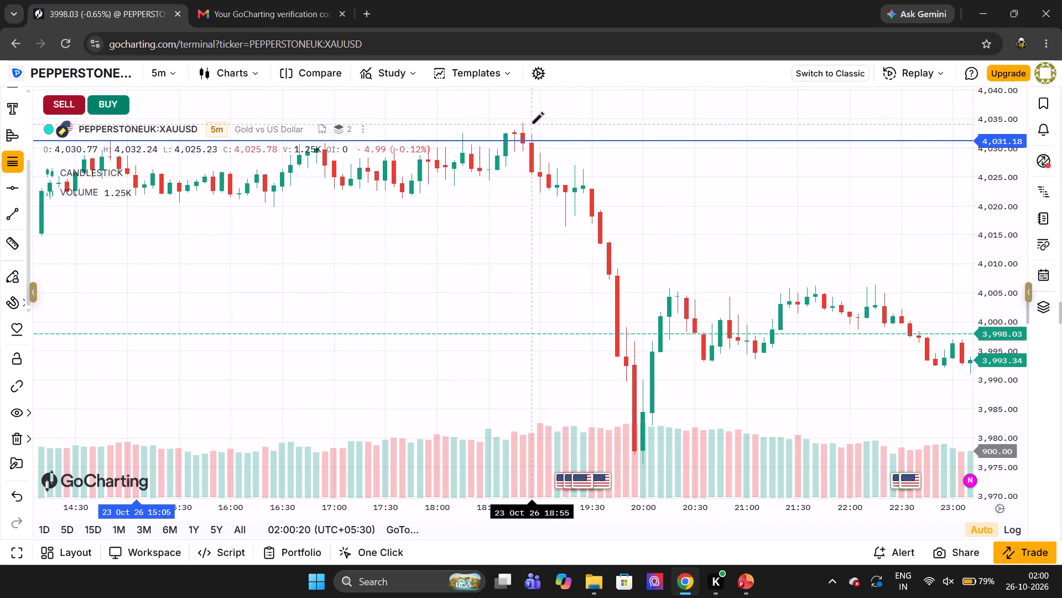
{"action": "left_click_drag", "start_coordinate": [527, 123], "coordinate": [690, 186]}
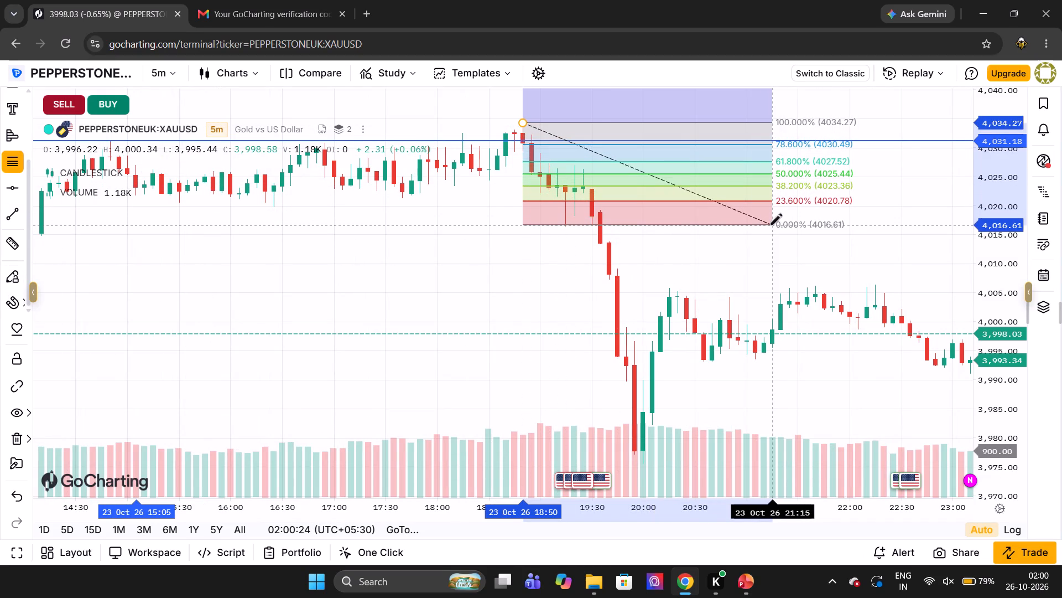
{"action": "left_click", "coordinate": [771, 225]}
{"action": "scroll", "coordinate": [658, 304], "scroll_direction": "up", "scroll_amount": 3}
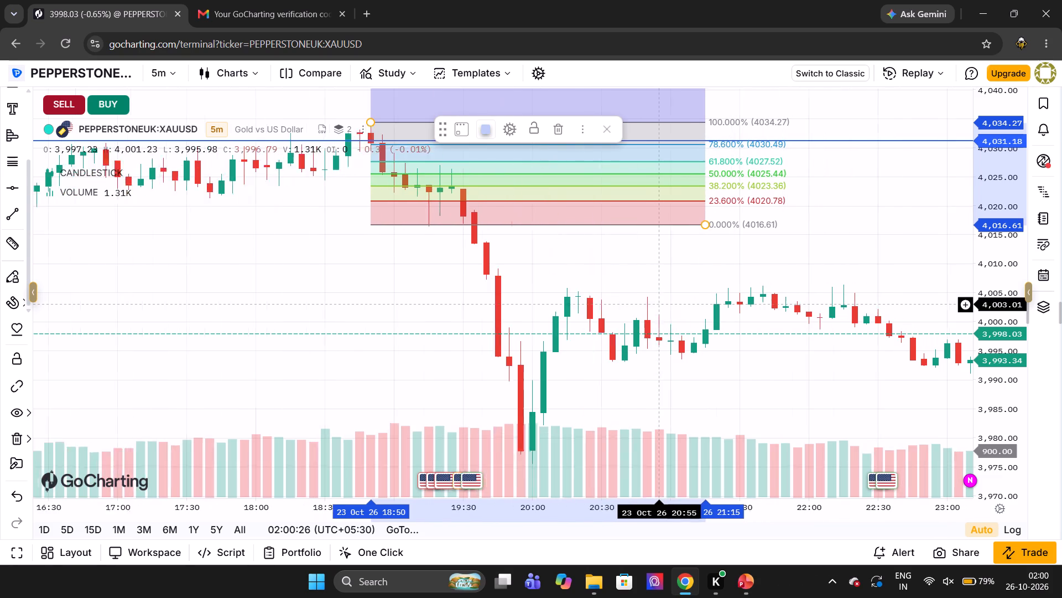
{"action": "scroll", "coordinate": [658, 304], "scroll_direction": "up", "scroll_amount": 2}
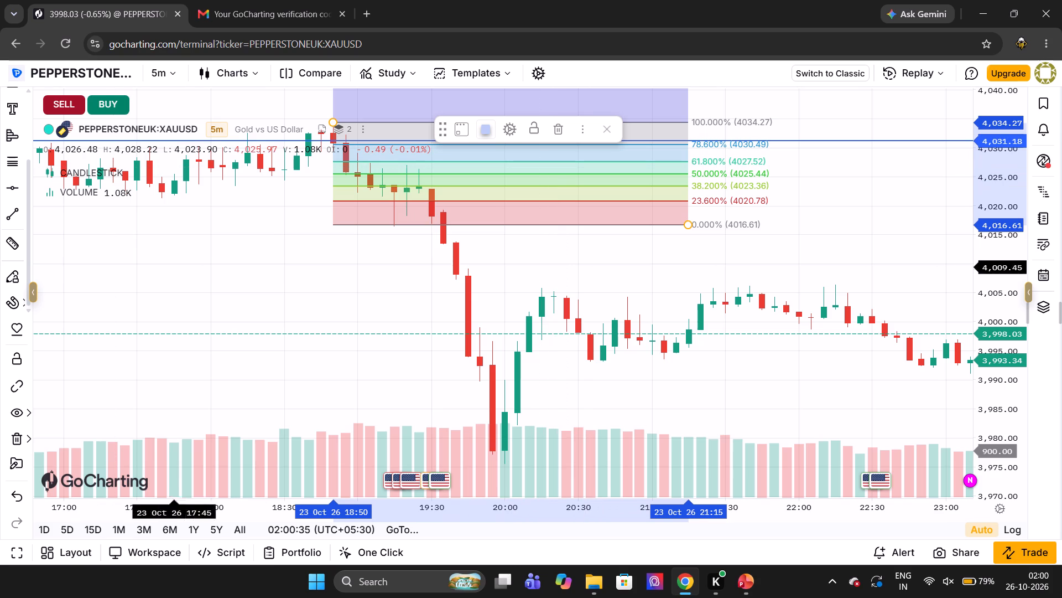
Close the browser window.
{"action": "left_click", "coordinate": [1061, 0]}
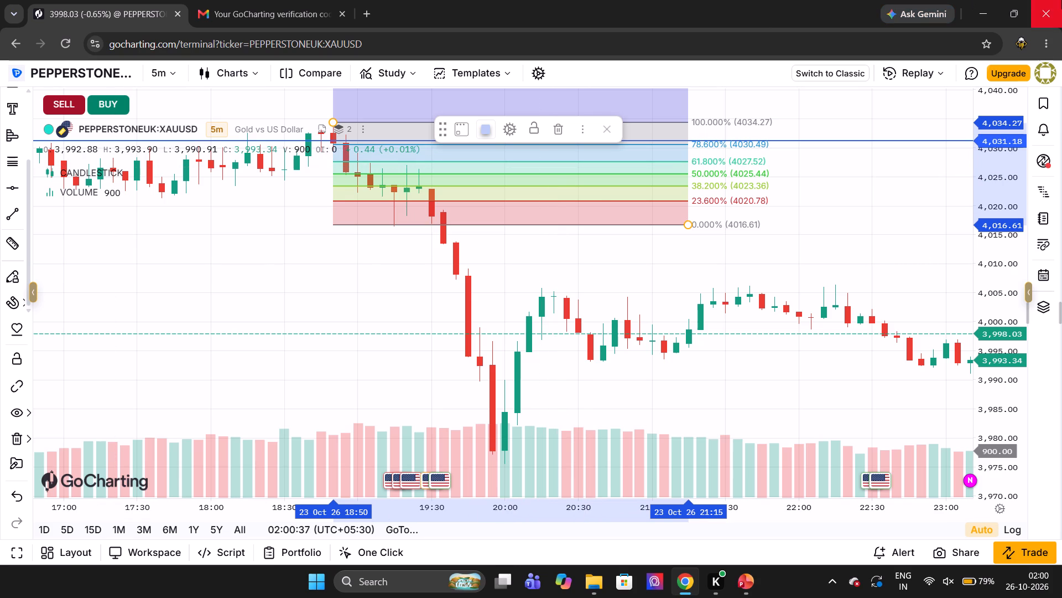